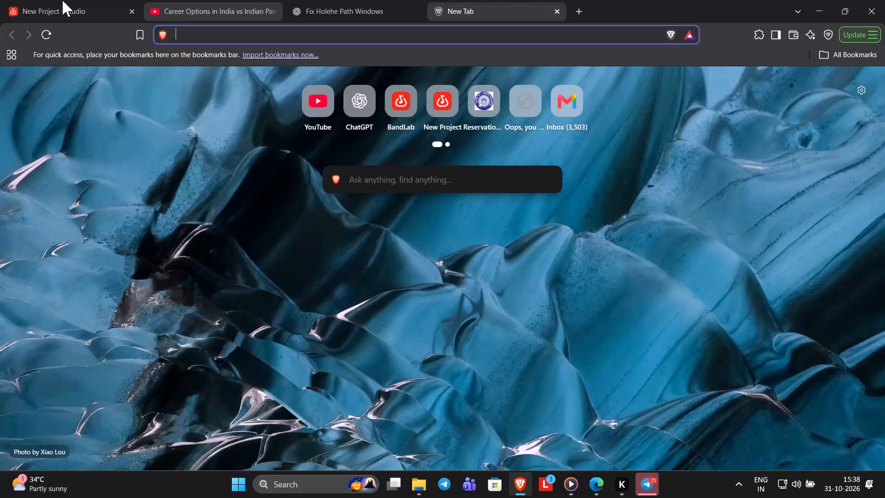
Switch to the open BandLab studio project and try to play the arrangement from within bar 1.
left_click(62, 0)
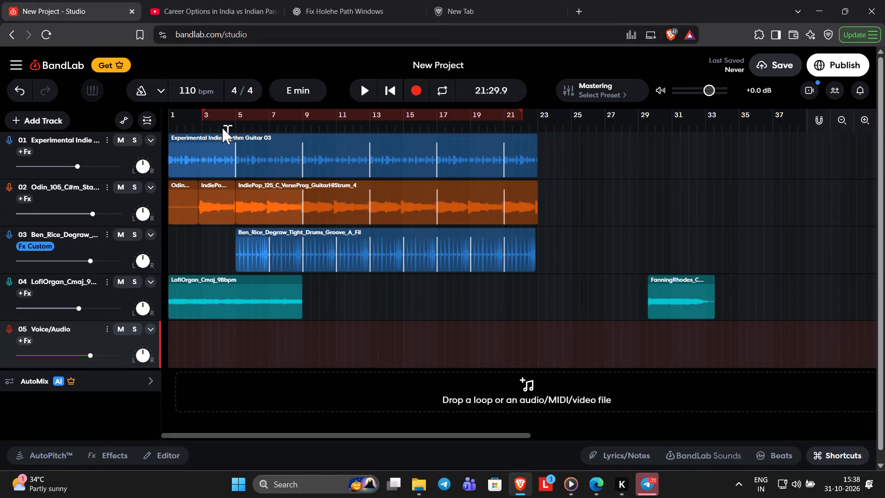
left_click(177, 123)
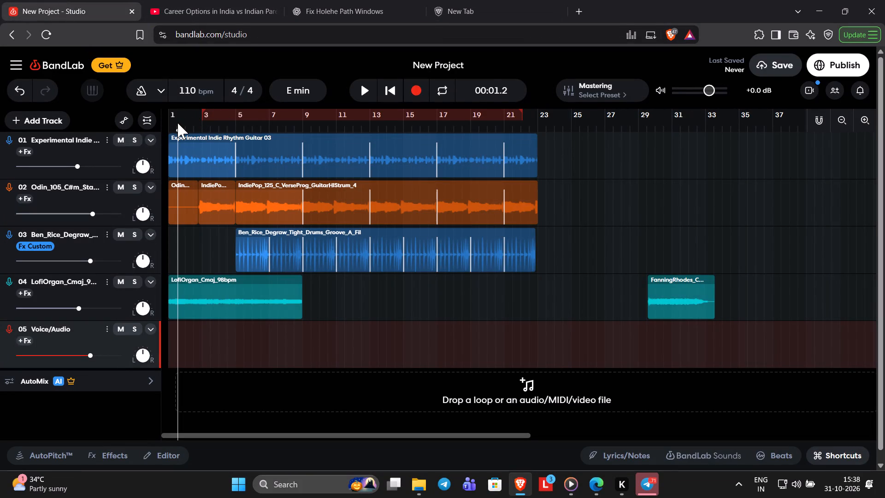
key("space")
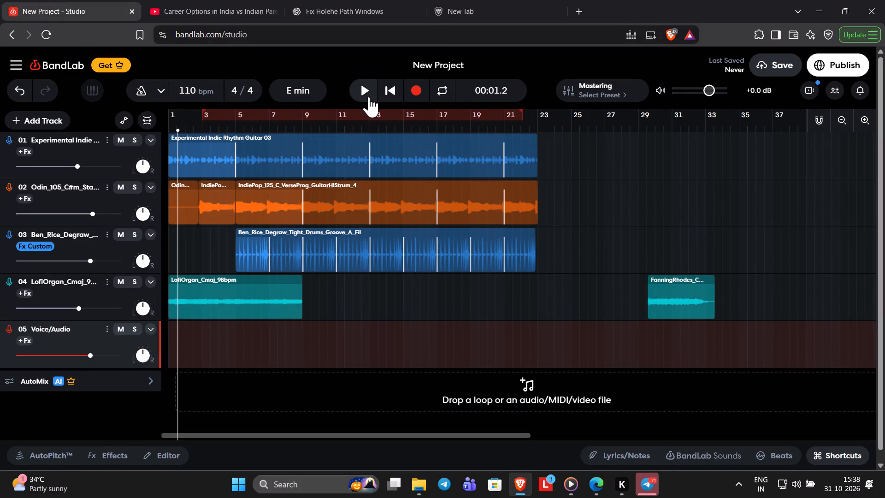
left_click(369, 97)
left_click(369, 97)
left_click(369, 83)
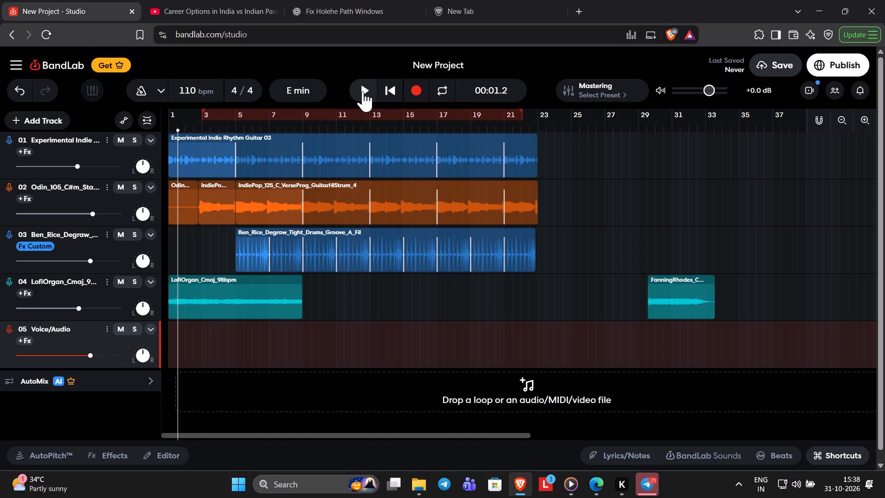
left_click(360, 95)
key("space")
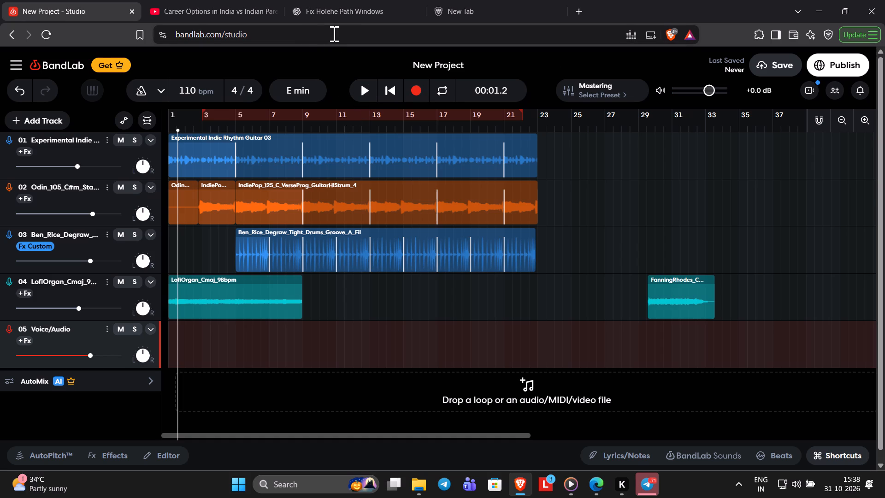
Reload the bandlab.com/studio page, agreeing to leave the current project without saving.
left_click(333, 33)
key("Return")
left_click(498, 129)
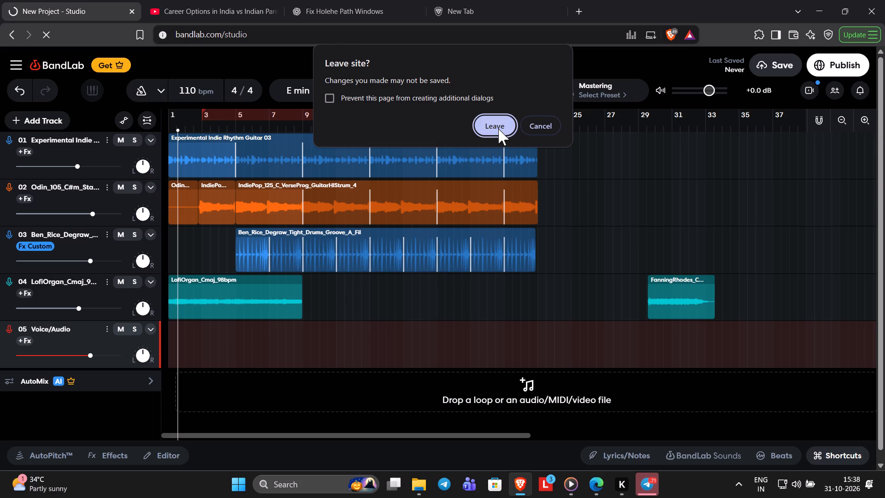
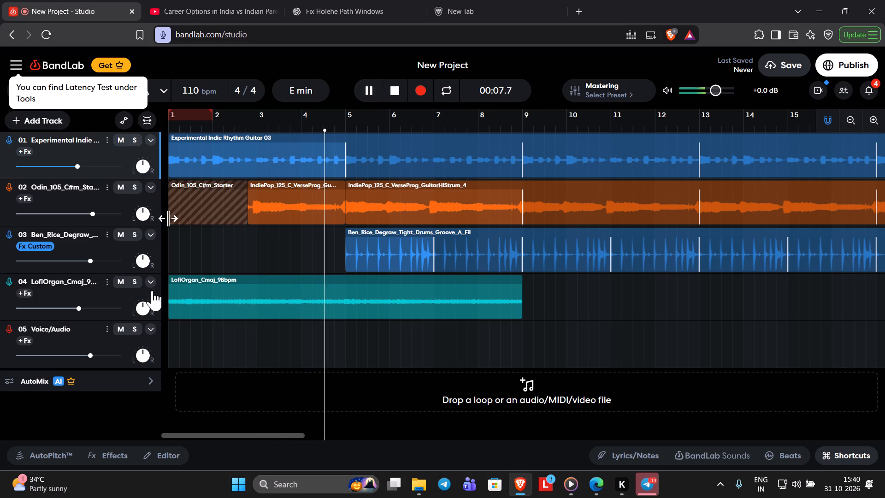
Turn on input monitoring for the Voice/Audio track (track 05).
left_click(6, 328)
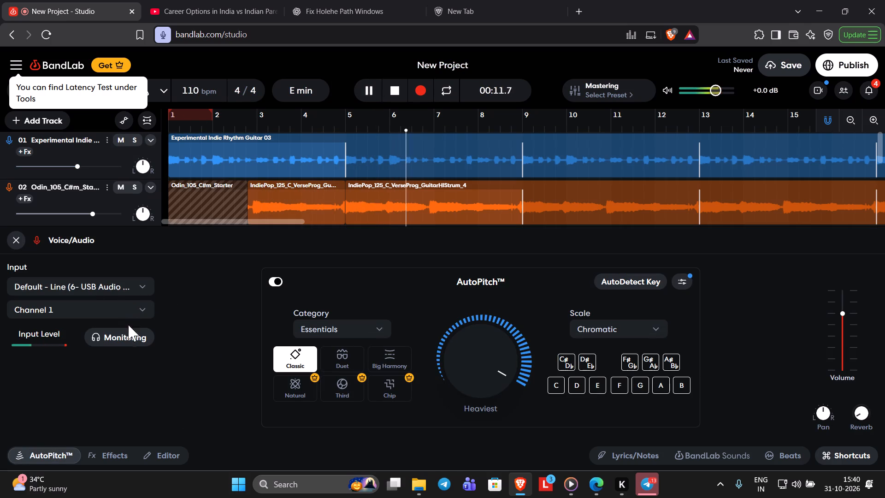
left_click(131, 336)
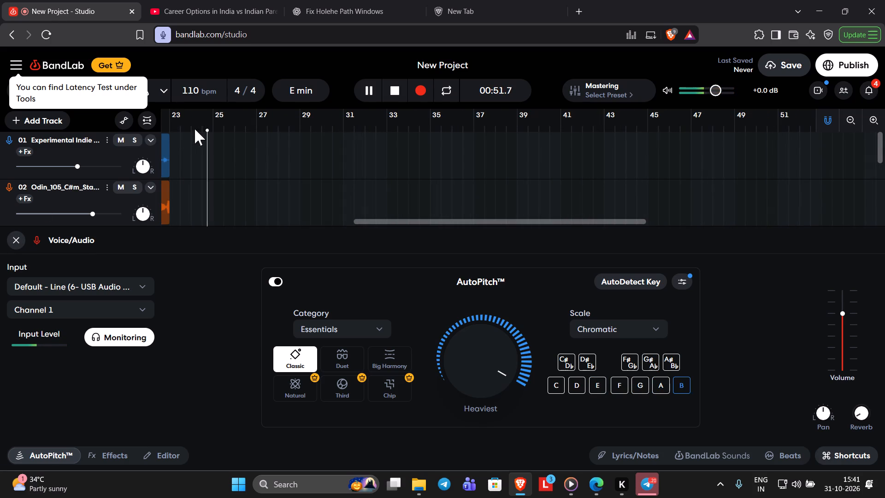
Move the playhead back to the start of bar 1 and close the Voice/Audio track's input and AutoPitch settings.
left_click_drag(174, 122, 44, 174)
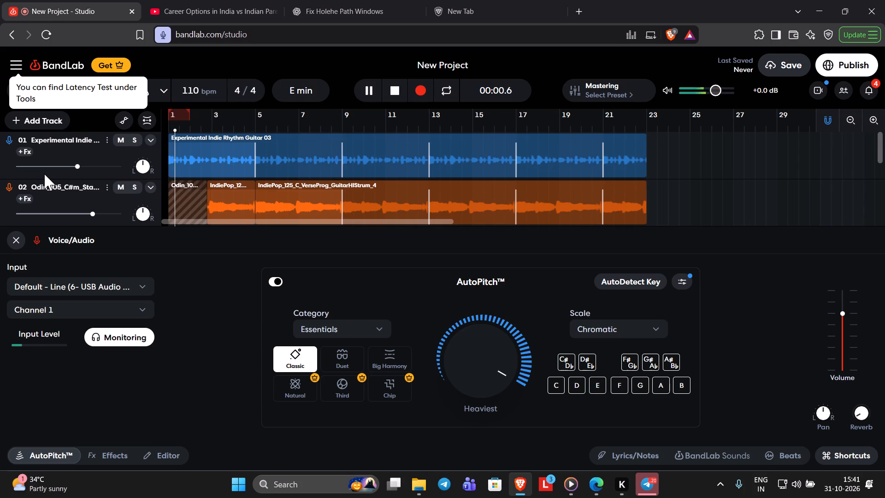
left_click(21, 246)
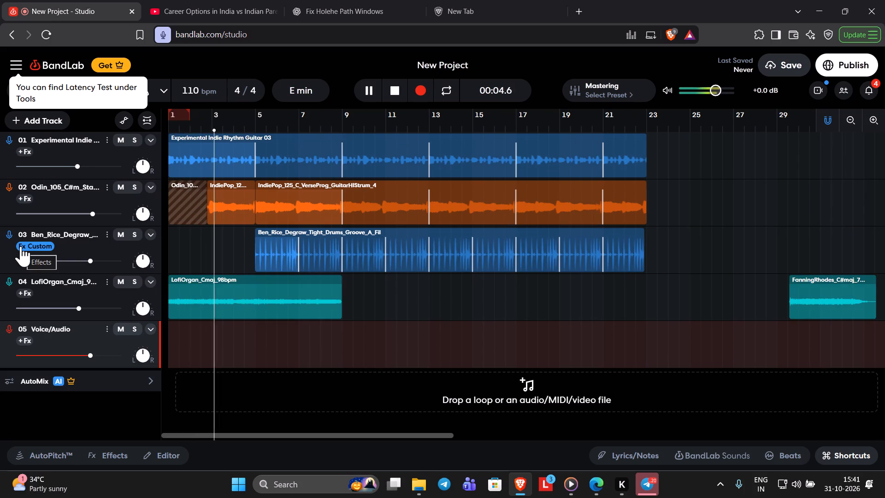
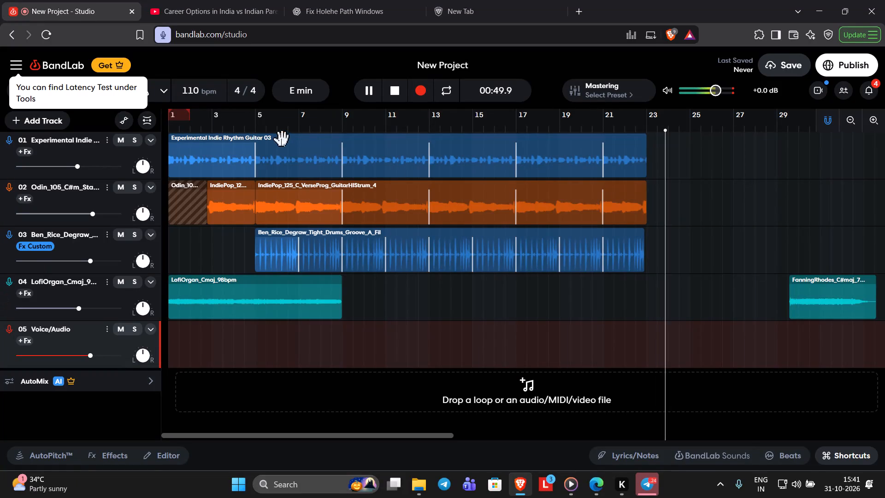
Replay the project from around bar 2 to listen through the arrangement.
left_click(198, 128)
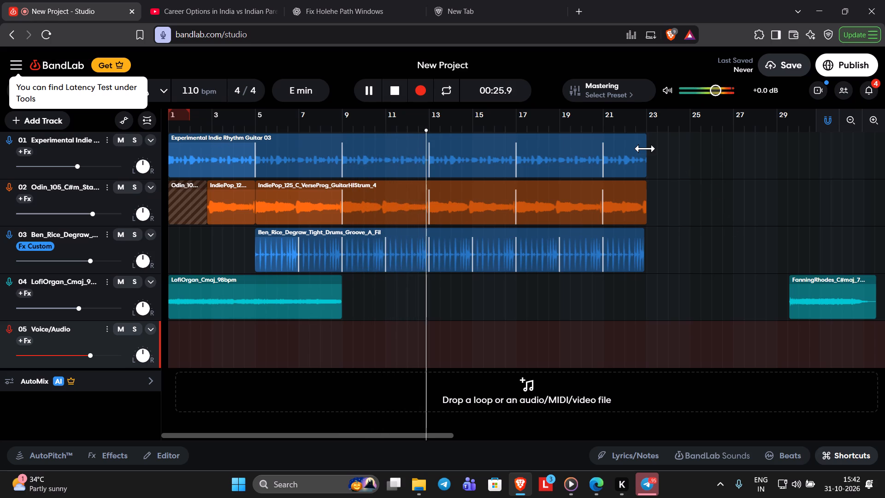
Extend the looped Experimental Indie Rhythm Guitar 03 region on track 01 to about bar 40.
left_click_drag(645, 148, 884, 163)
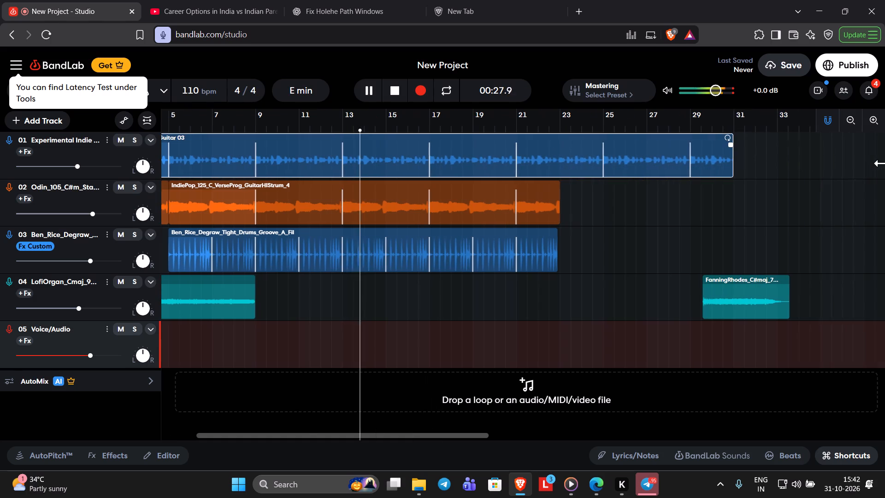
left_click_drag(884, 163, 884, 162)
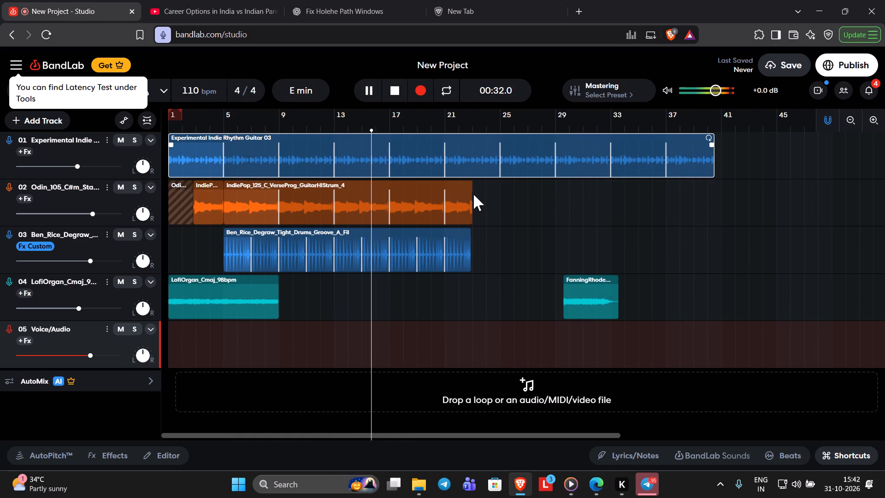
Extend the looped Ben_Rice_Degraw_Tight_Drums_Groove region on track 03 to about bar 41.
left_click_drag(470, 246, 657, 259)
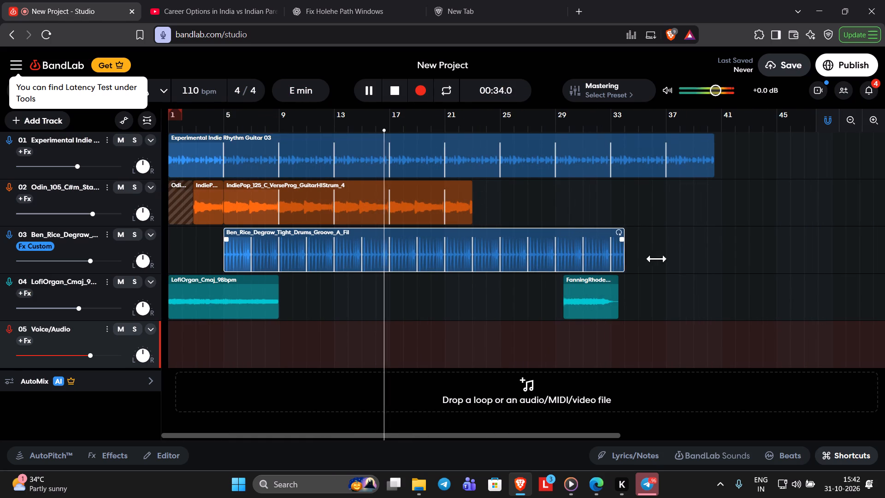
left_click_drag(657, 259, 754, 270)
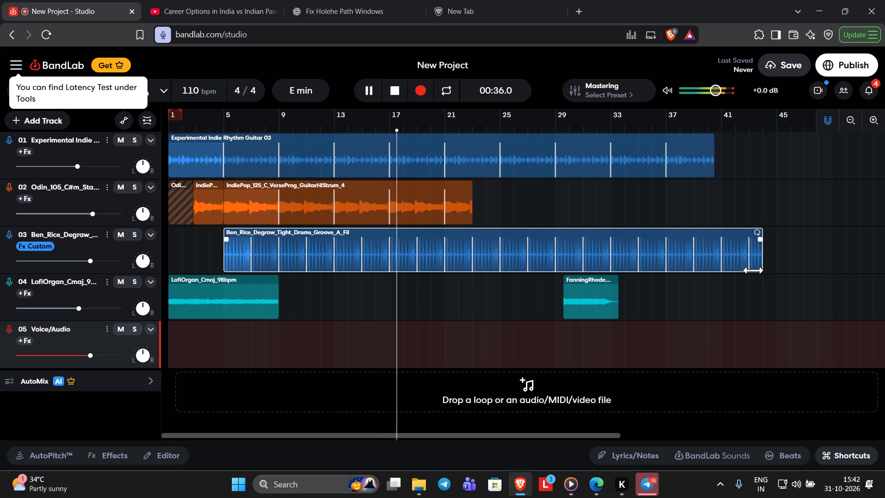
left_click_drag(754, 270, 719, 275)
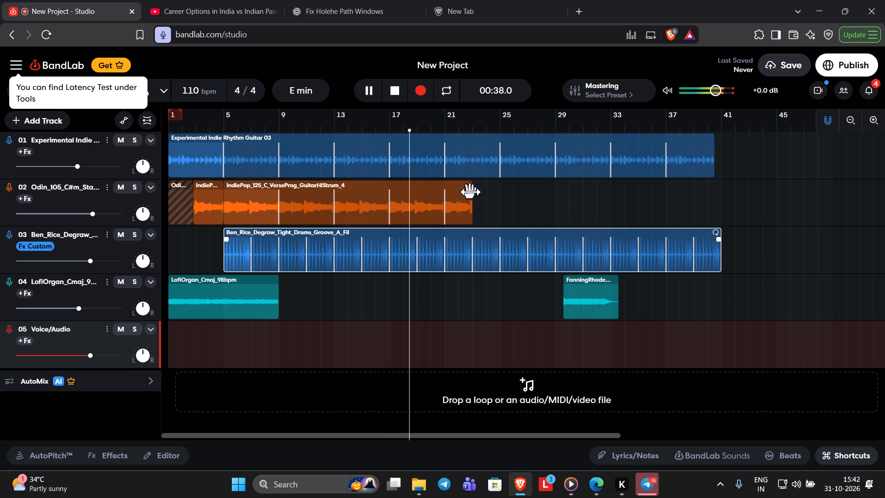
Extend the looped IndiePop_125_C_VerseProg guitar region on track 02 to about bar 41, matching the end of the drums.
left_click_drag(473, 191, 581, 182)
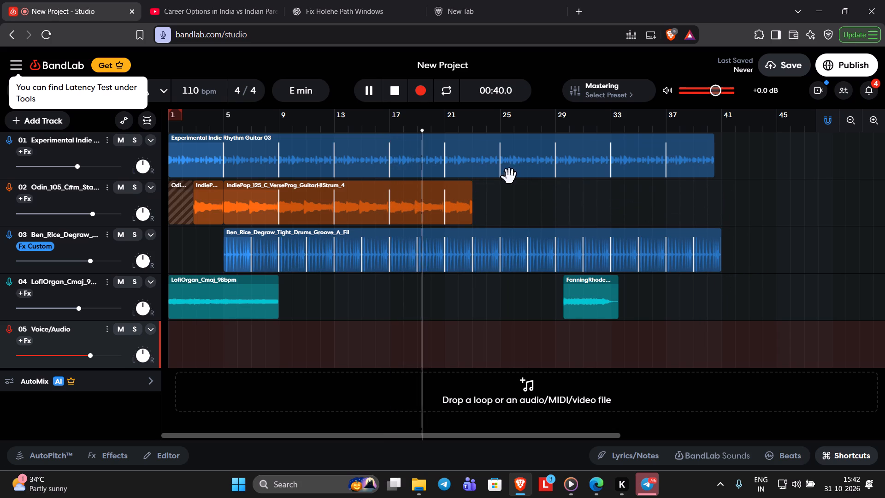
left_click_drag(472, 188, 749, 214)
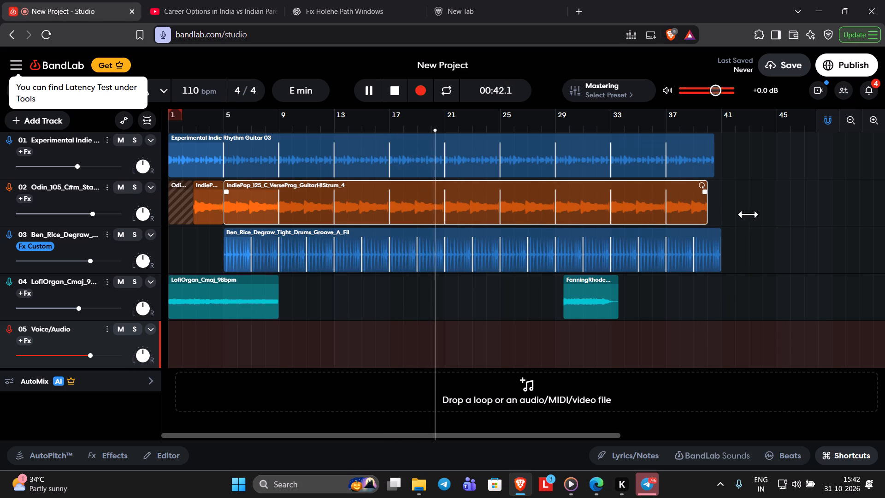
left_click_drag(749, 214, 717, 213)
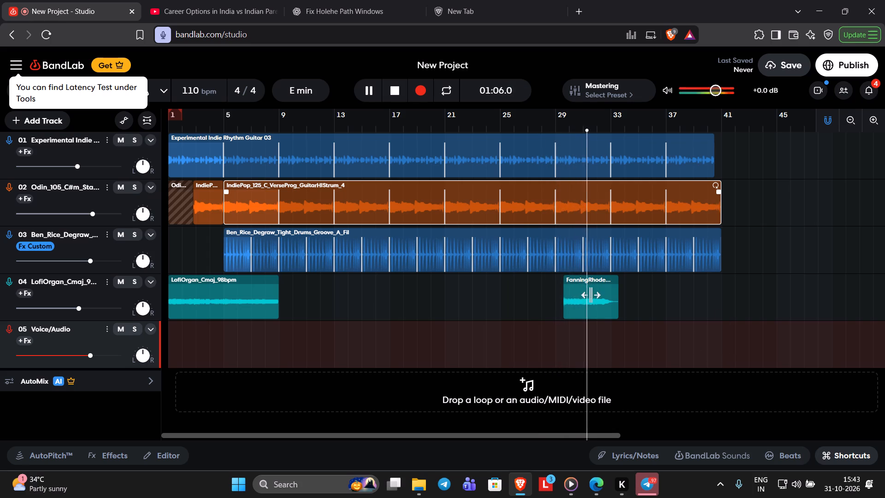
Move the FanningRhodes region on track 04 slightly earlier so it starts at bar 29.
left_click_drag(581, 307, 577, 307)
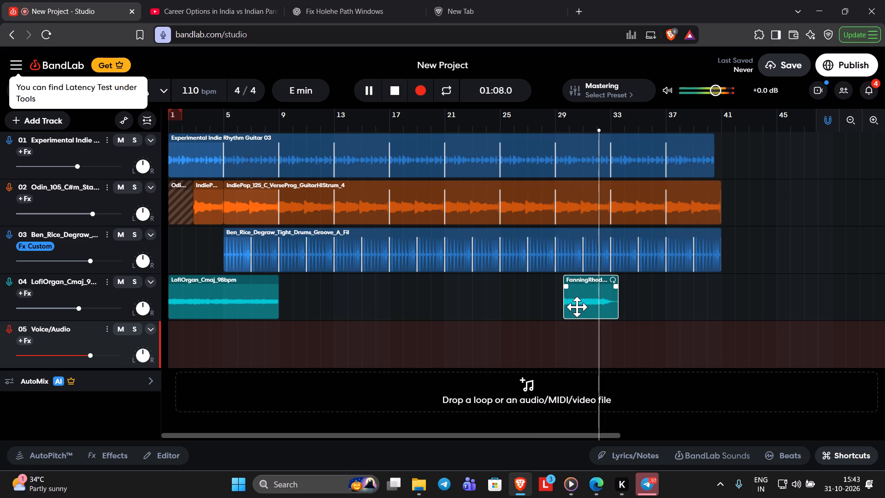
left_click_drag(577, 307, 575, 307)
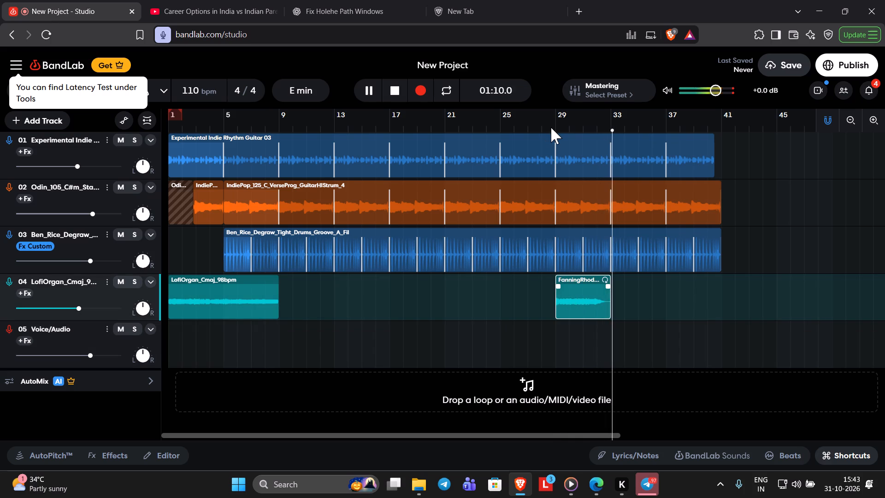
Try to move the playhead to just before bar 29, and stop playback.
left_click(551, 127)
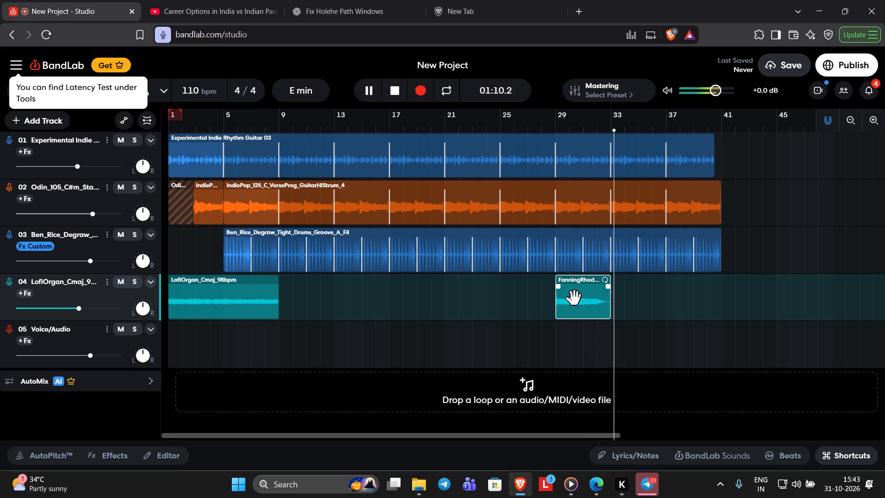
key("space")
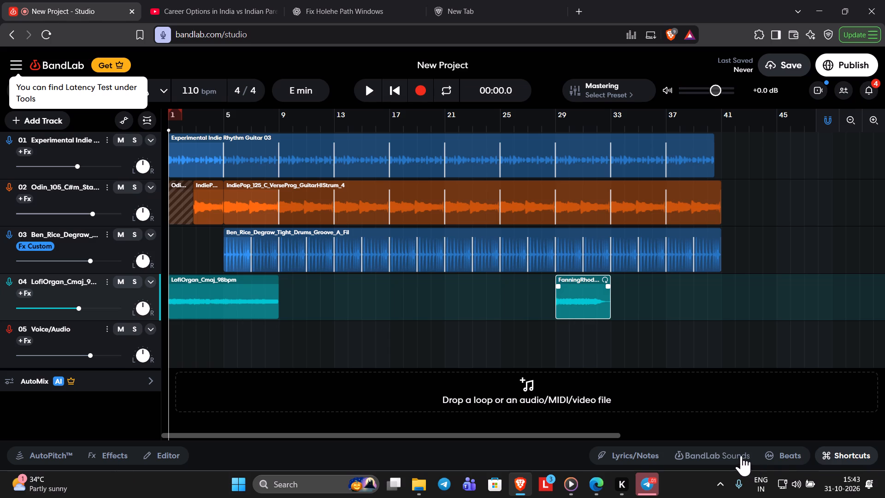
Open the Hostile beat by Fake Flowers from the full BandLab Beats list and play its preview.
left_click(785, 455)
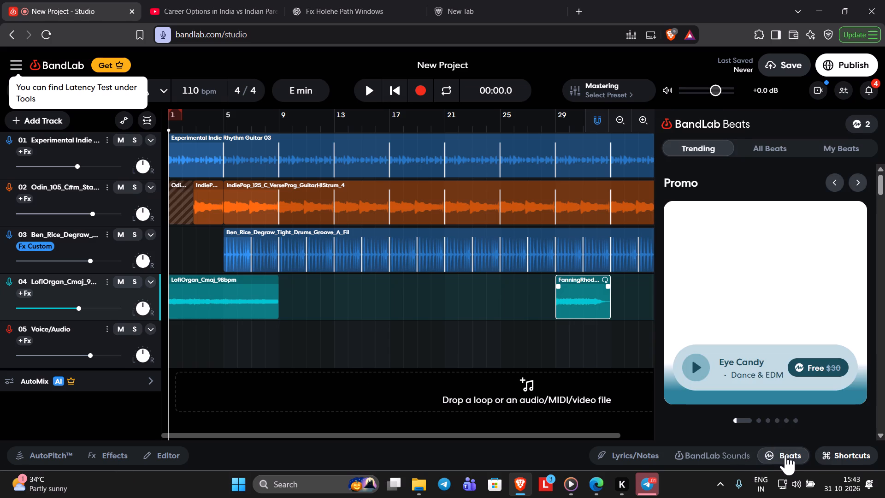
left_click(771, 148)
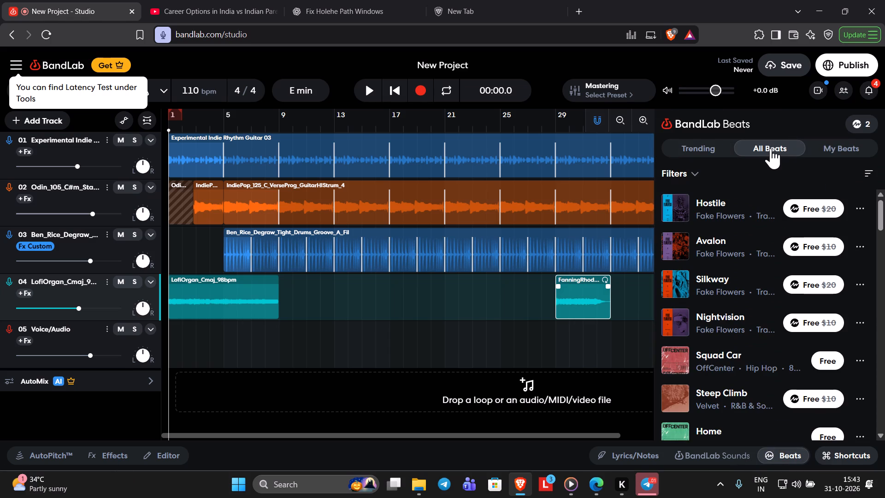
left_click(747, 213)
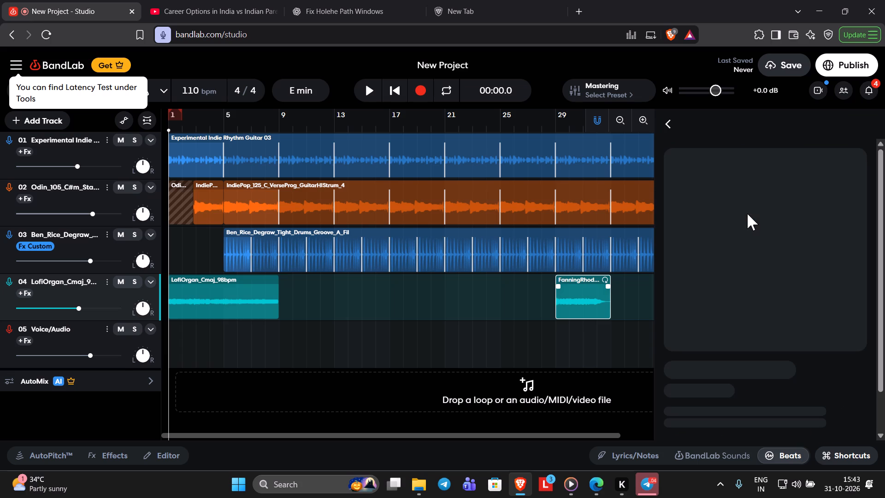
scroll(747, 324, "down", 1)
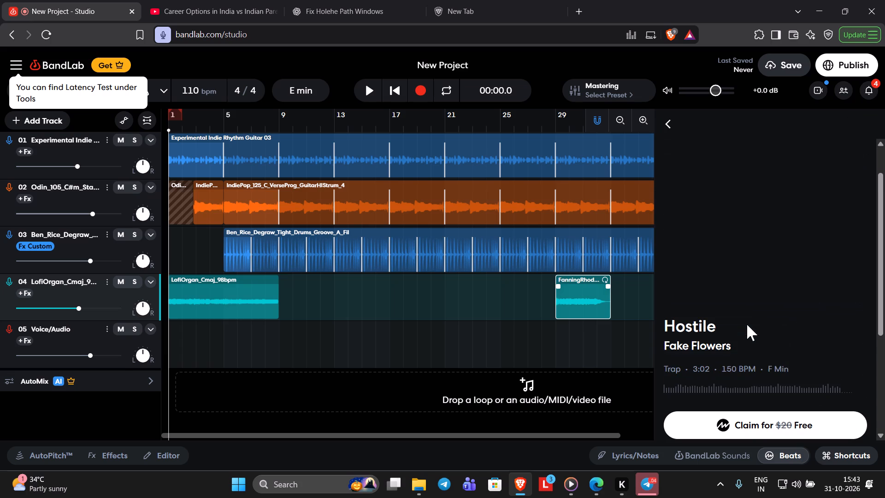
scroll(756, 369, "down", 2)
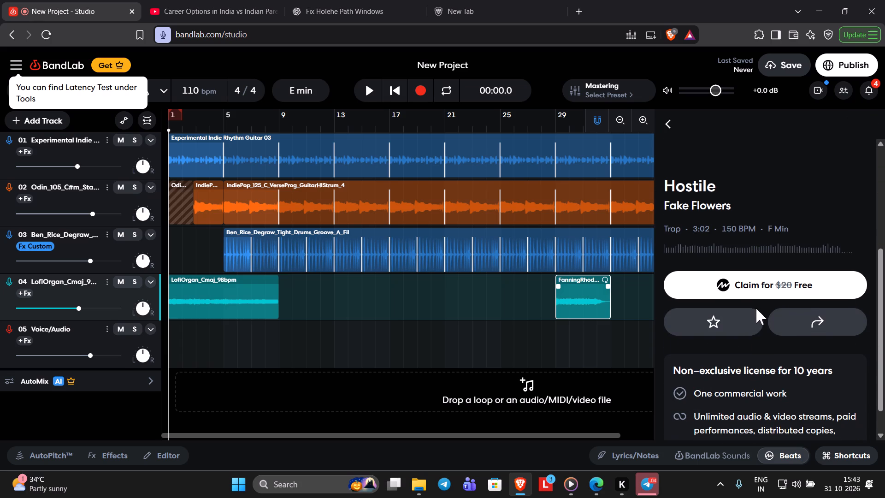
left_click(704, 251)
scroll(704, 251, "down", 3)
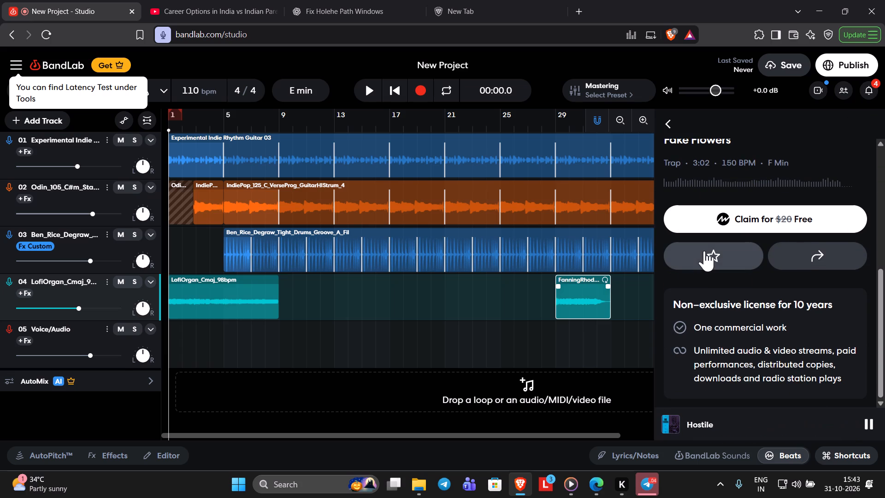
Claim the Hostile beat for free under the 10-year non-exclusive license, agreeing to the terms, and close the confirmation without adding it to the project.
scroll(704, 251, "down", 1)
scroll(704, 251, "up", 1)
left_click(719, 256)
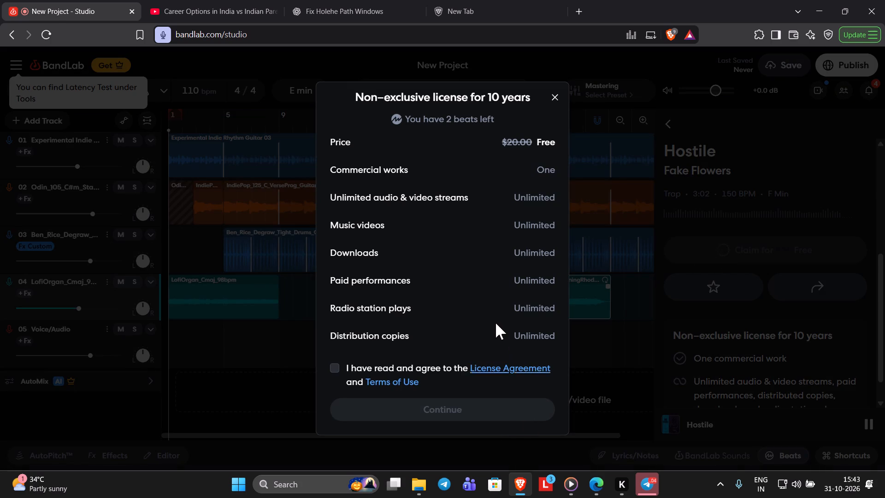
scroll(495, 325, "down", 2)
left_click(330, 368)
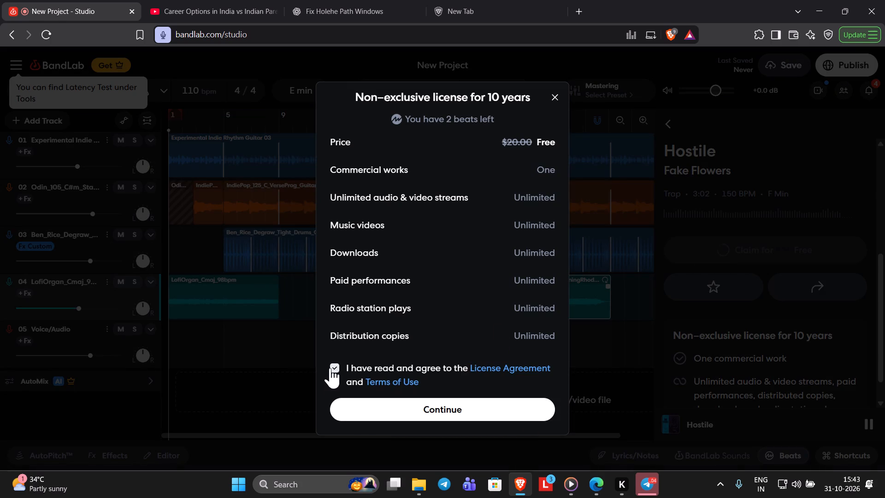
left_click(365, 409)
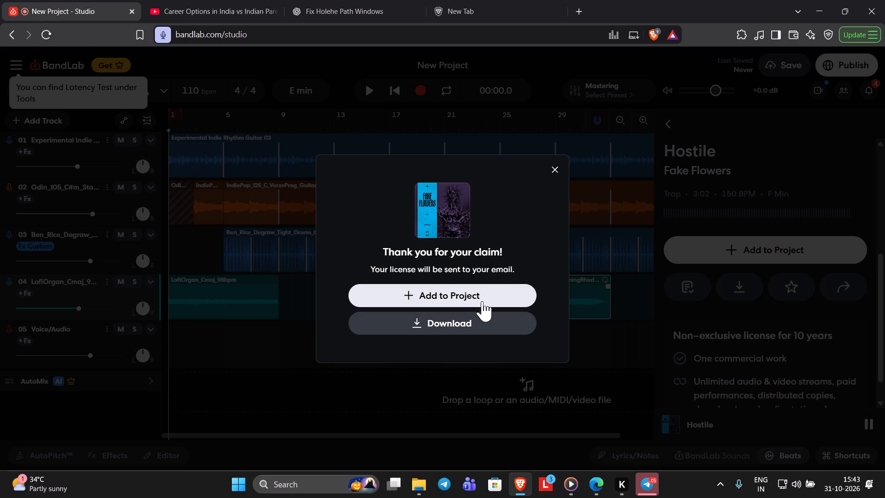
left_click(548, 171)
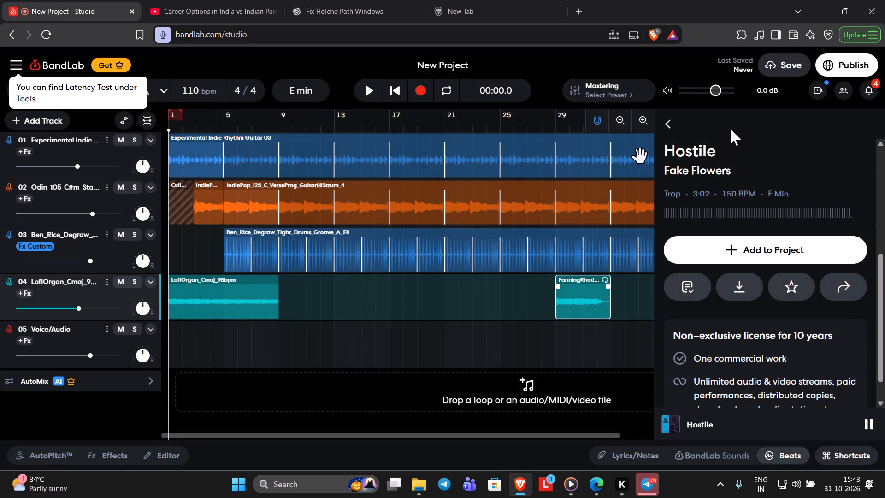
Return to the list of all beats, open Squad Car by OffCenter and play its preview.
left_click(665, 128)
scroll(747, 325, "down", 1)
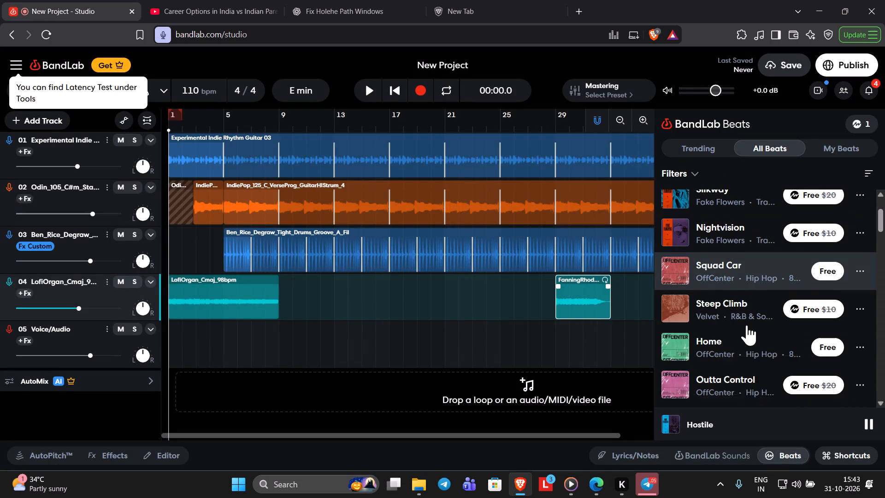
scroll(747, 325, "down", 1)
left_click(803, 268)
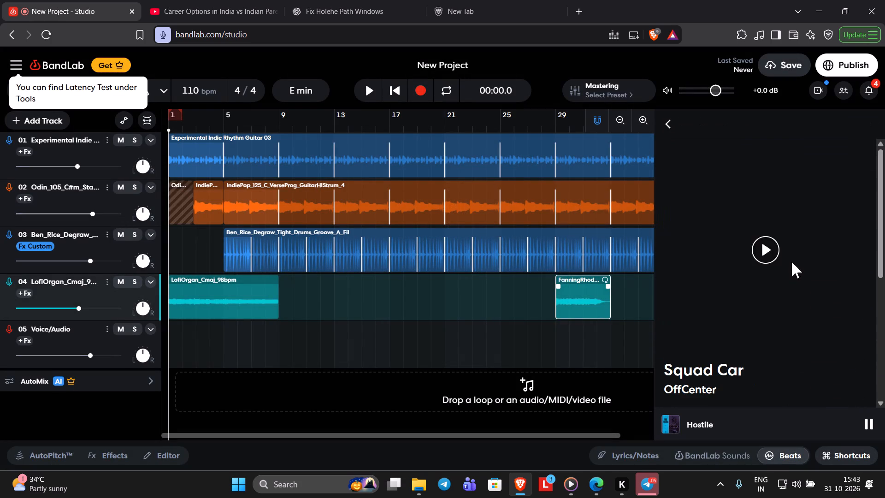
left_click(771, 252)
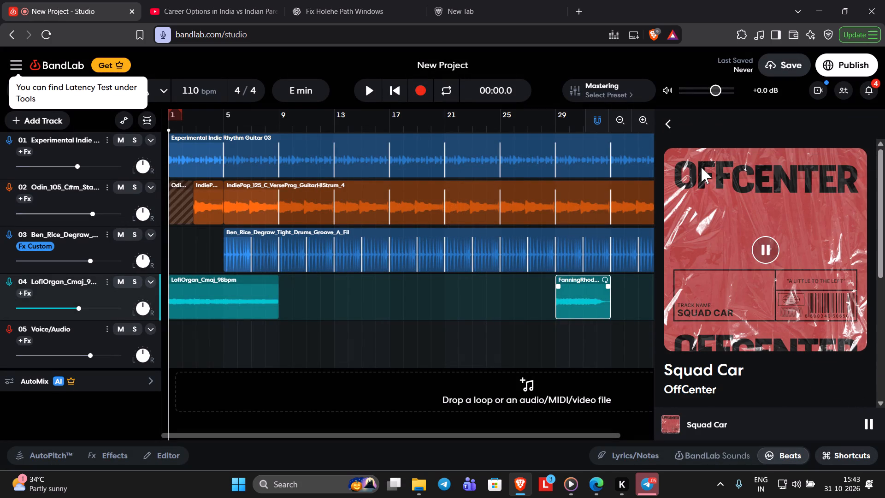
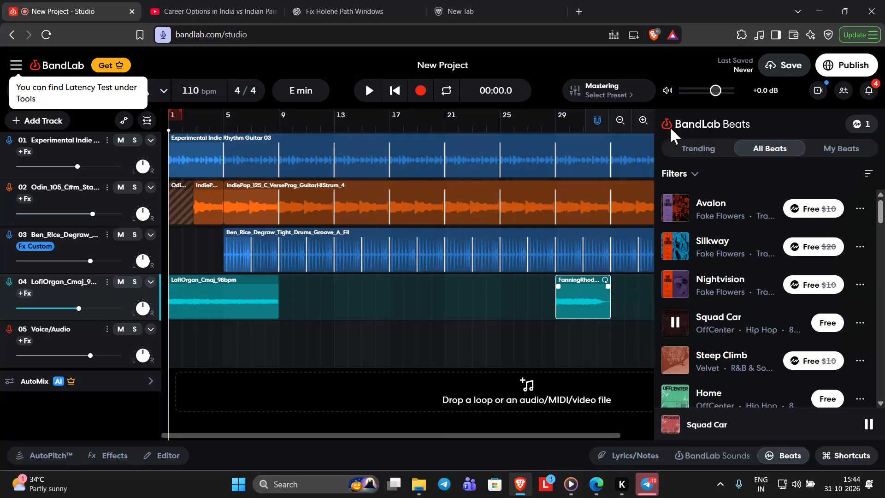
Open the Decisions beat by Velvet, play its preview, and return to the list of all beats.
scroll(778, 308, "down", 2)
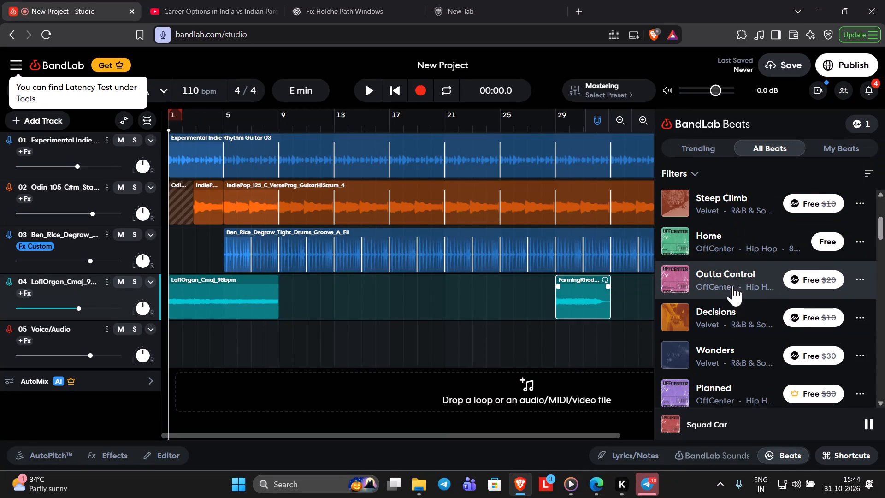
left_click(737, 328)
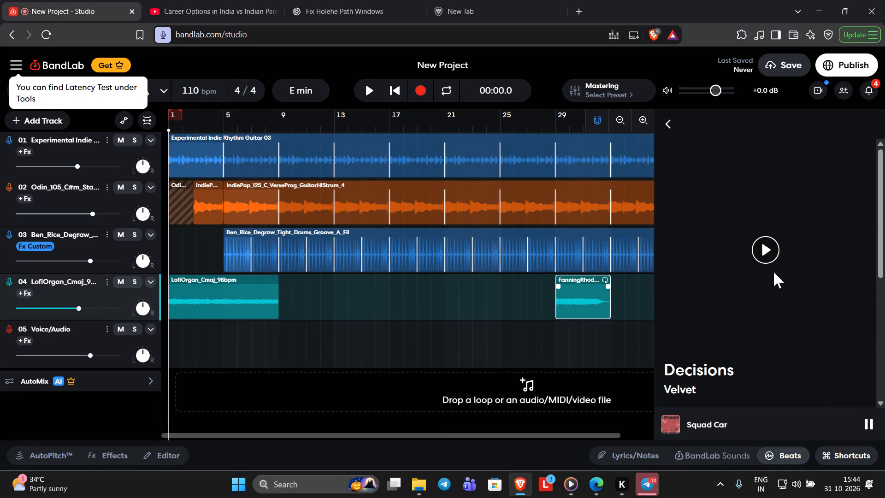
left_click(768, 249)
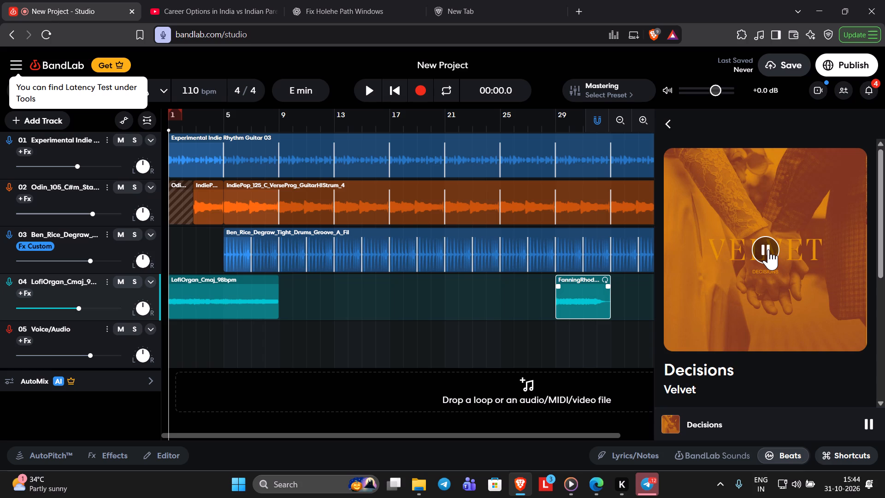
left_click(673, 121)
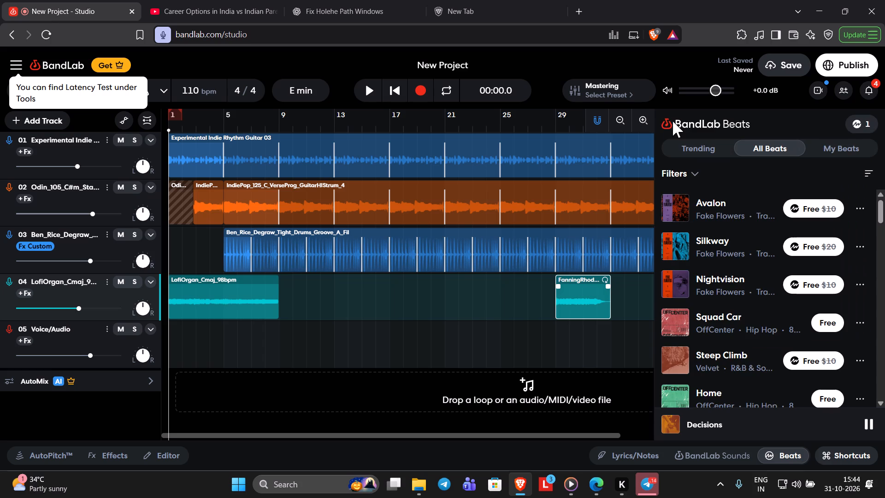
scroll(754, 326, "down", 4)
scroll(754, 326, "up", 7)
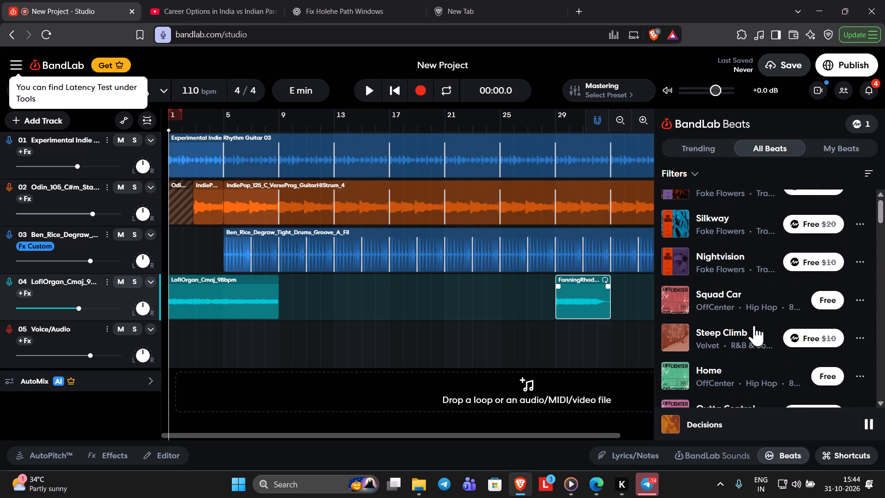
Switch to BandLab Sounds and preview the DopeBoyzMuzic and Justin Peroff packs among the BandLab Picks.
left_click(726, 451)
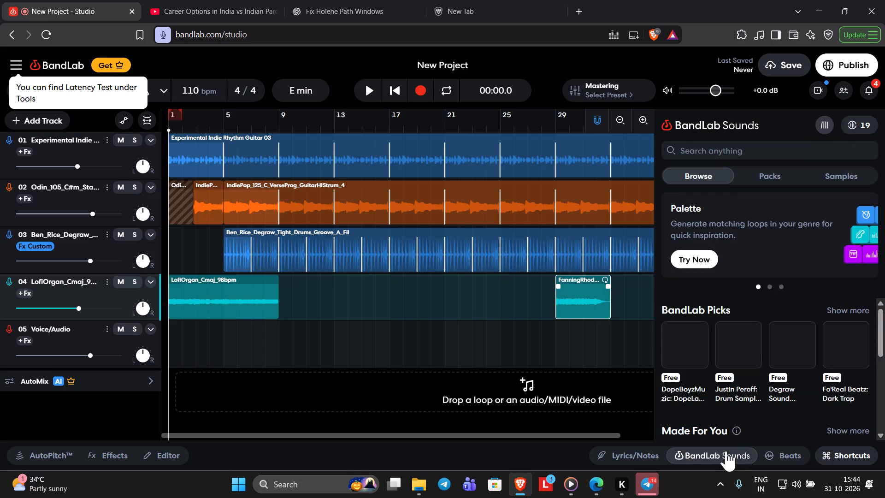
left_click(677, 345)
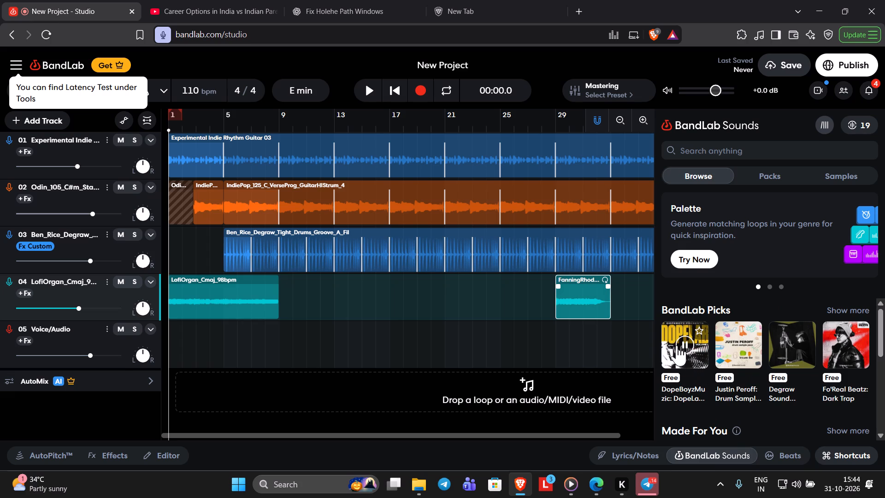
left_click(740, 345)
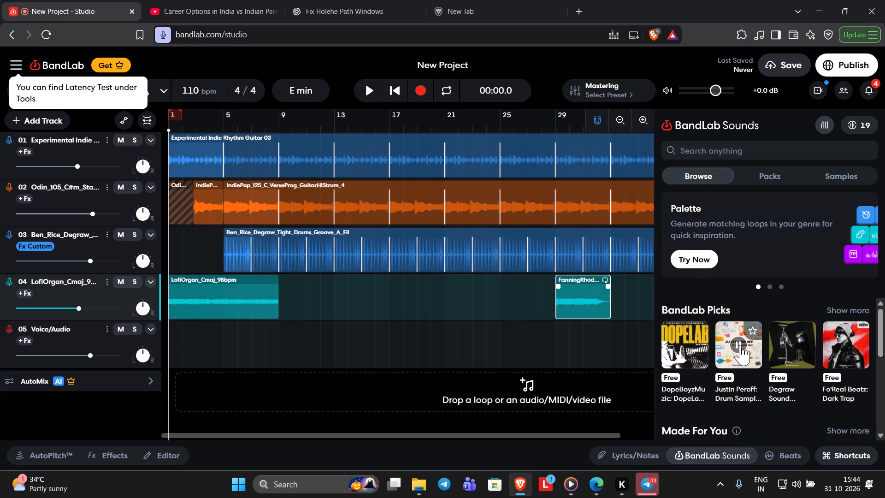
Show all BandLab Sounds samples and preview guitar, percussion, 808 and pad samples, from EAJ_85_F_Guitar_8bars through 09_JungleTechno Pad.
left_click(849, 179)
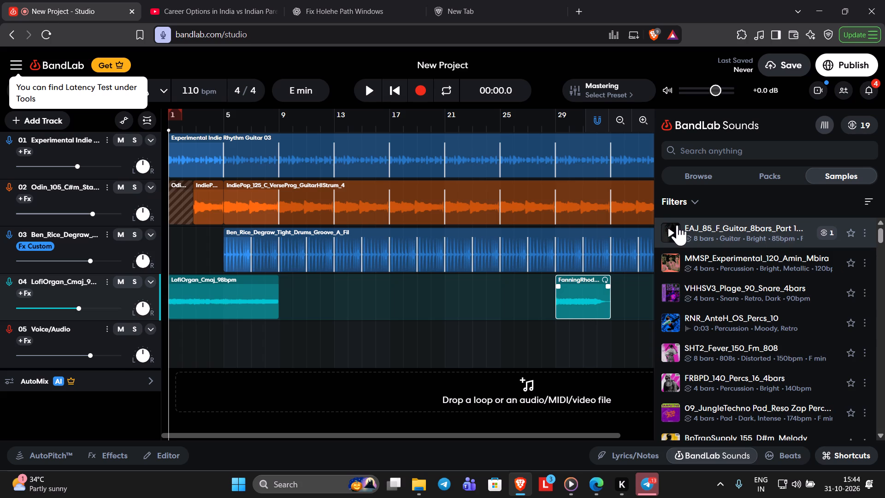
left_click(676, 227)
left_click(674, 262)
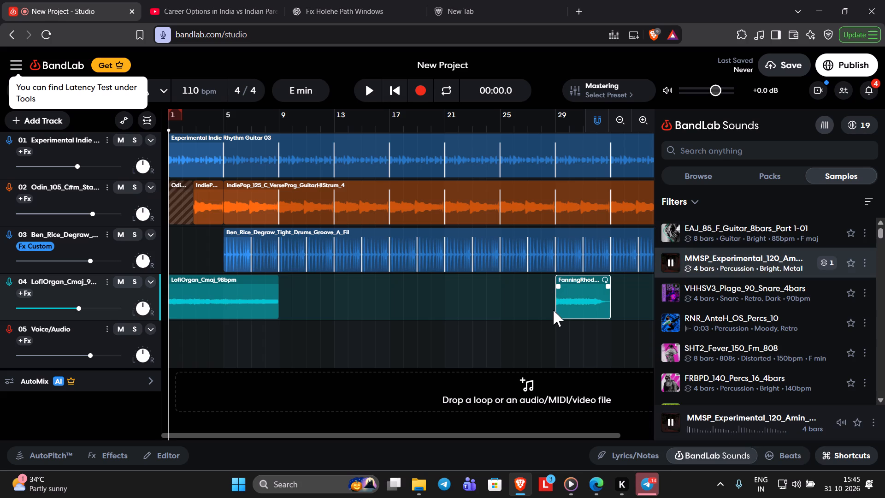
scroll(553, 310, "left", 1)
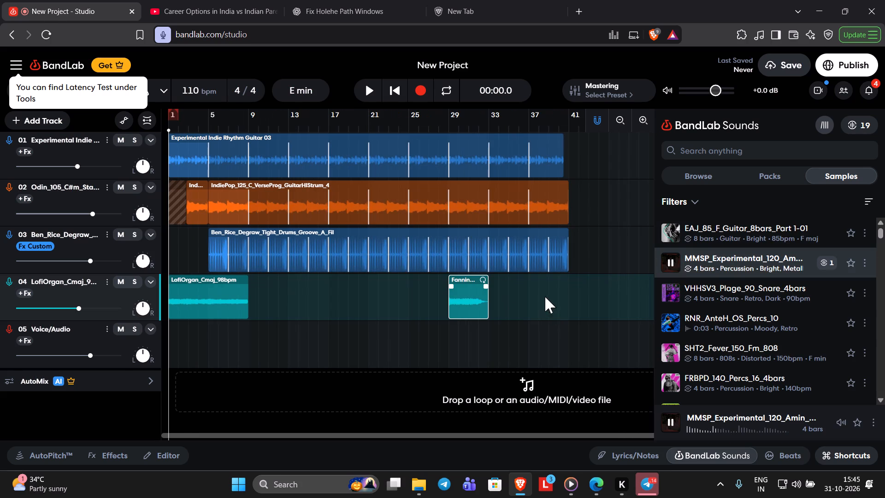
left_click(667, 316)
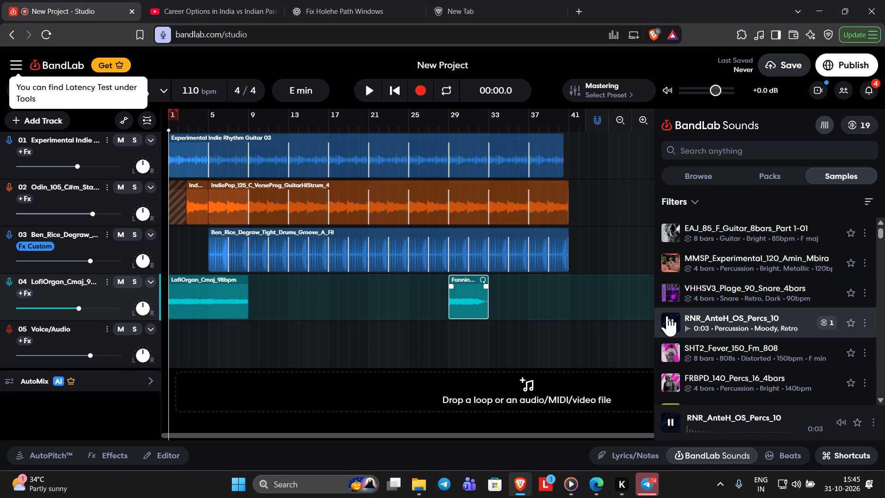
left_click(673, 361)
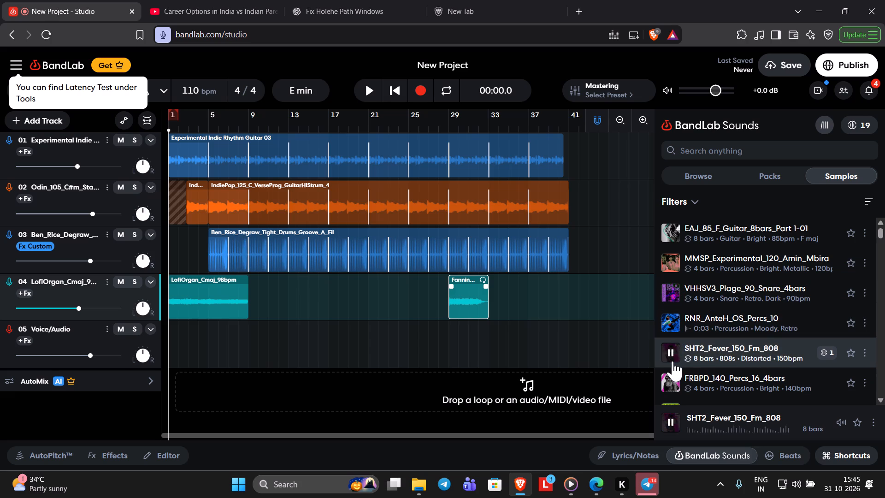
scroll(673, 361, "down", 1)
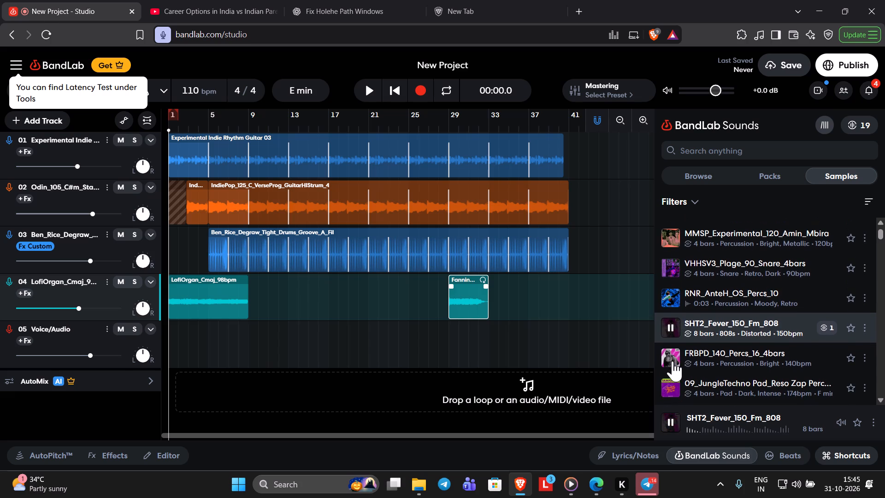
scroll(673, 361, "down", 1)
left_click(676, 360)
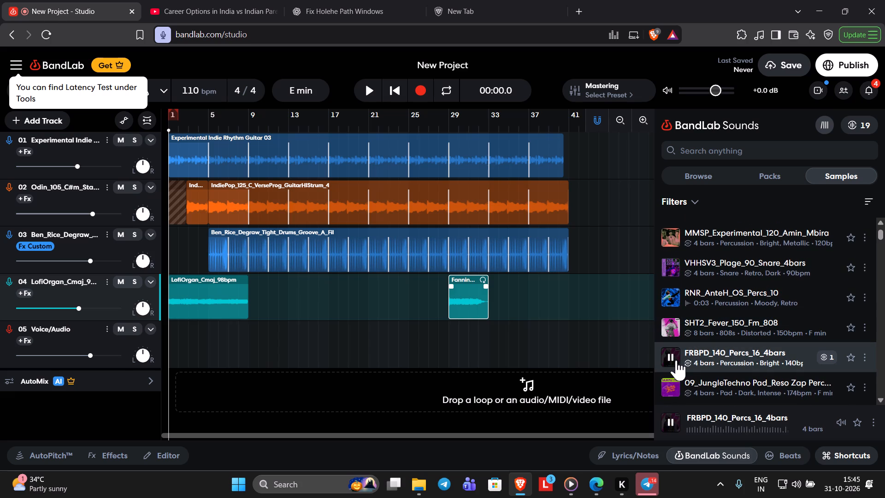
left_click(670, 392)
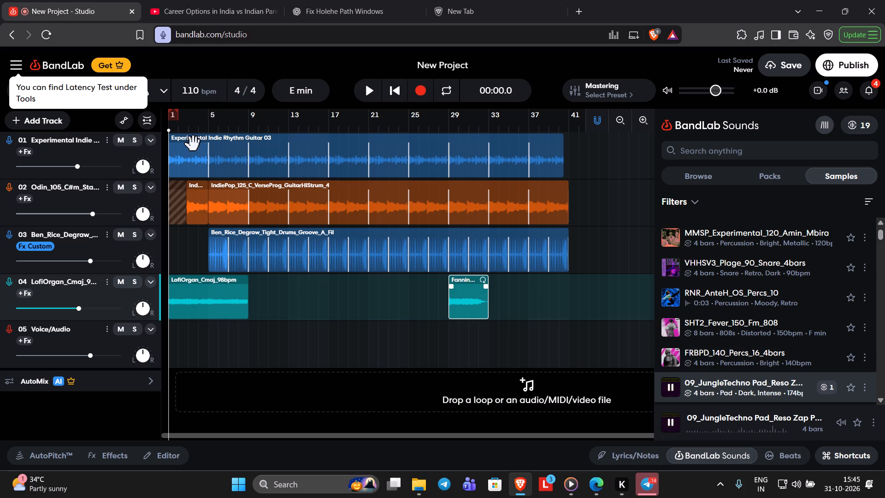
Play the song arrangement from bar 5.
left_click(210, 128)
key("space")
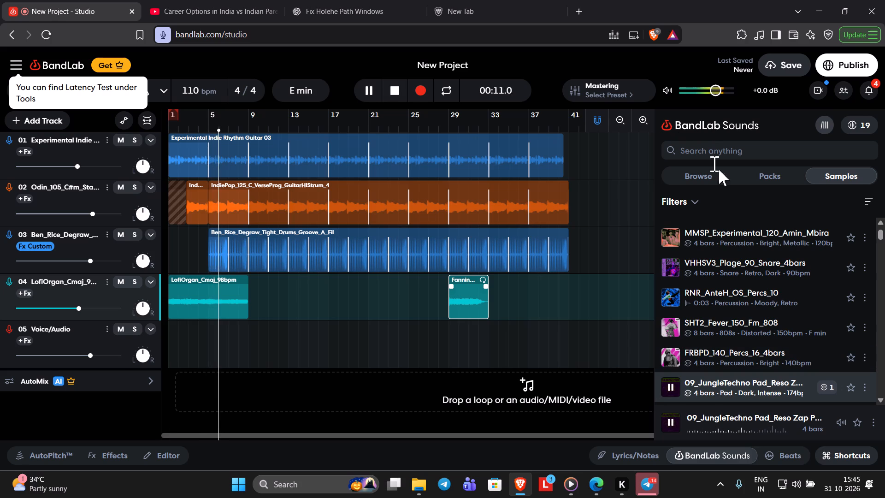
Search the BandLab Sounds samples for "hat" while the song plays.
left_click(734, 155)
type("hat")
key("space")
key("Return")
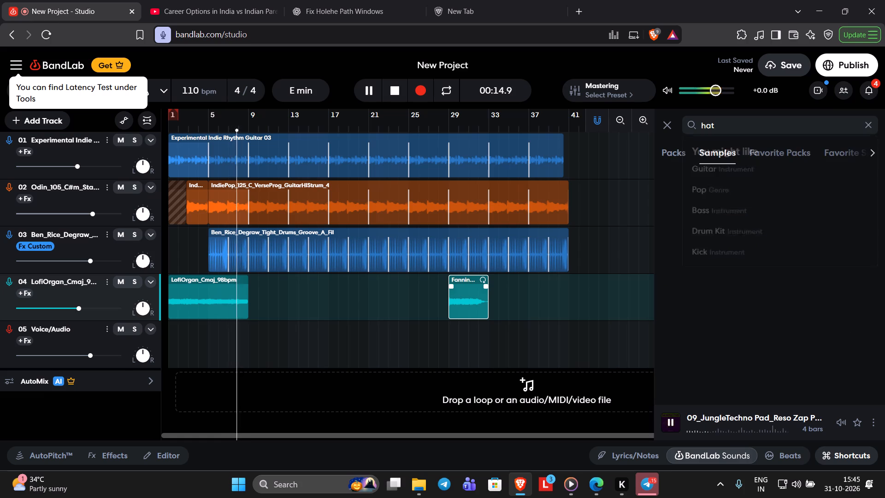
key("space")
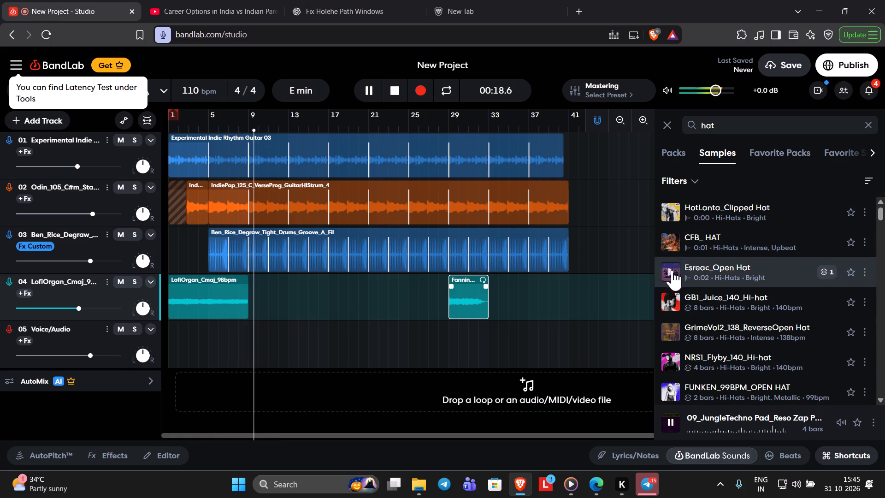
Preview GB1_Juice_140_Hi-hat and GrimeVol2_138_ReverseOpen Hat against the playing song, and stop the song playback.
left_click(670, 311)
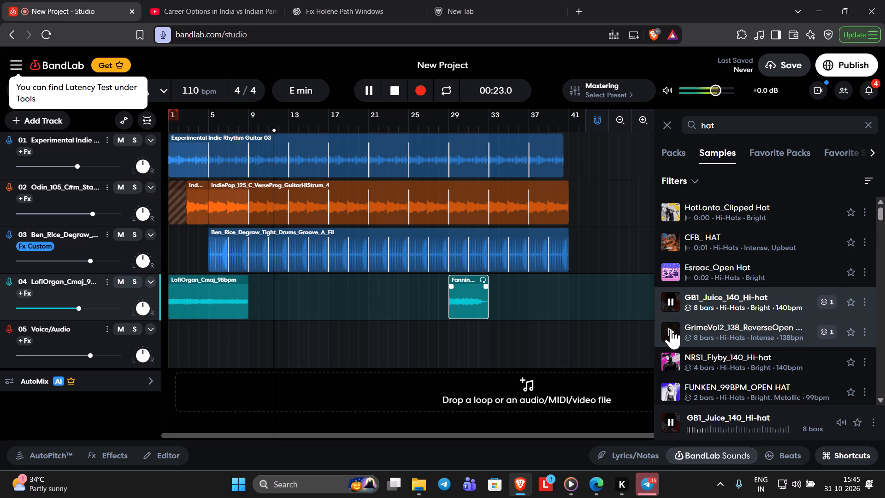
left_click(671, 329)
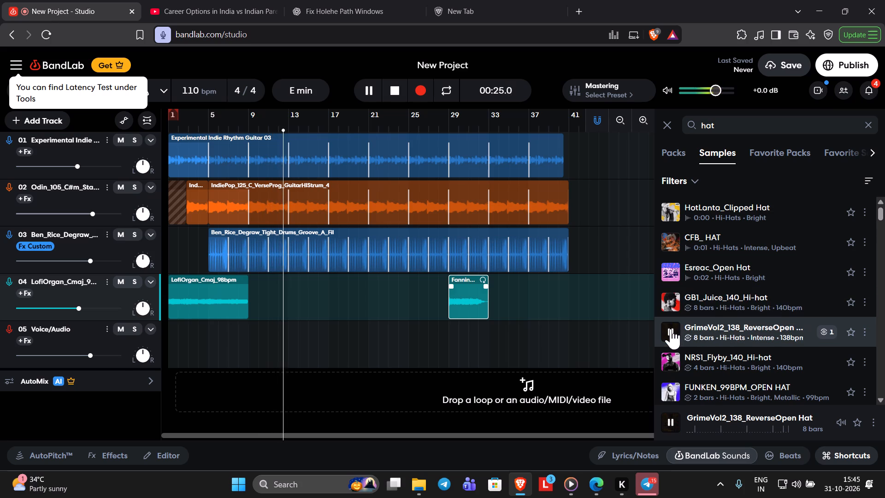
key("space")
Preview hat samples without the song, from GrimeVol2_138_ReverseOpen Hat through FUNKEN_99BPM_OPEN HAT and MUHH_Baddy_140_Hi-hat to HFT1_Dollar_100_Hi-Hat.
left_click(671, 329)
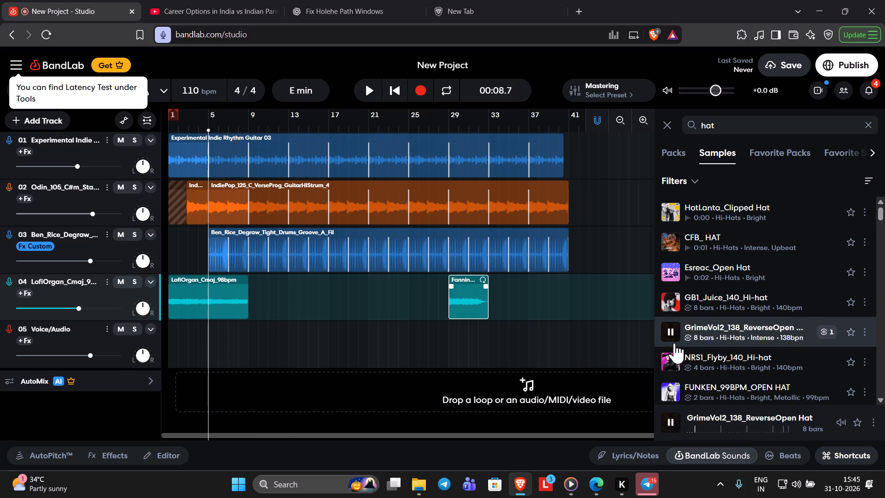
left_click(674, 359)
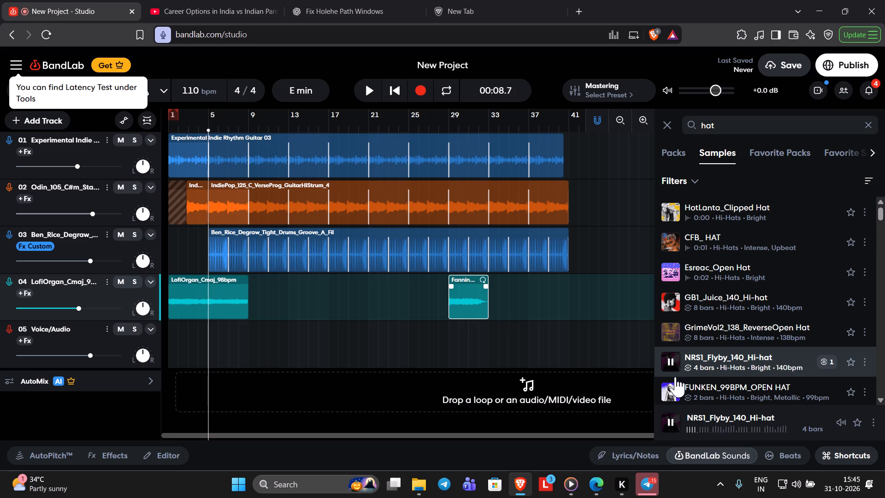
left_click(675, 390)
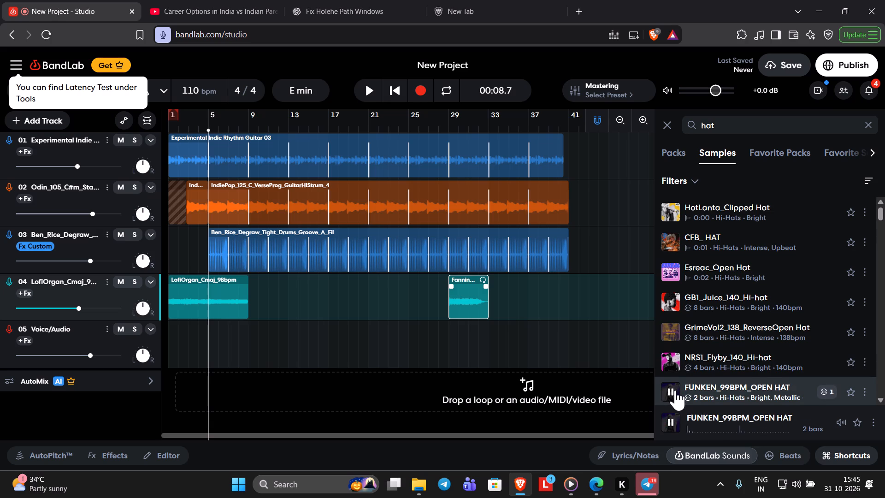
scroll(675, 390, "down", 1)
left_click(667, 361)
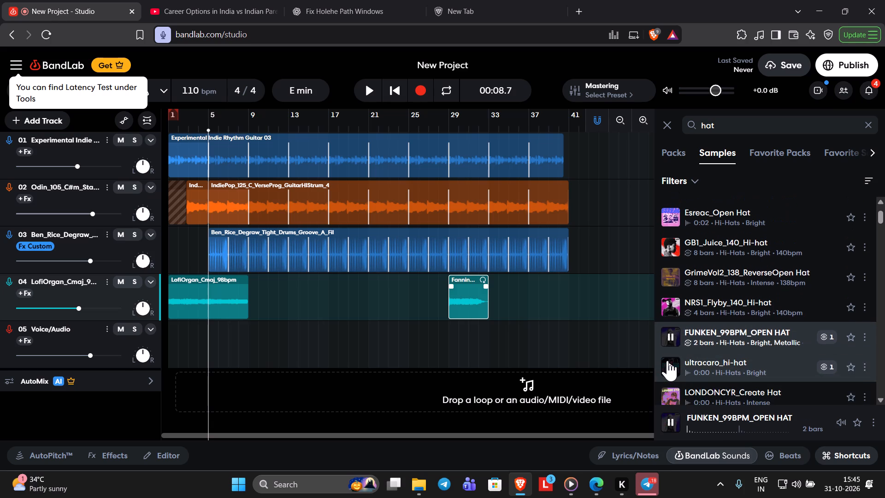
scroll(667, 361, "down", 1)
left_click(667, 361)
scroll(667, 361, "down", 1)
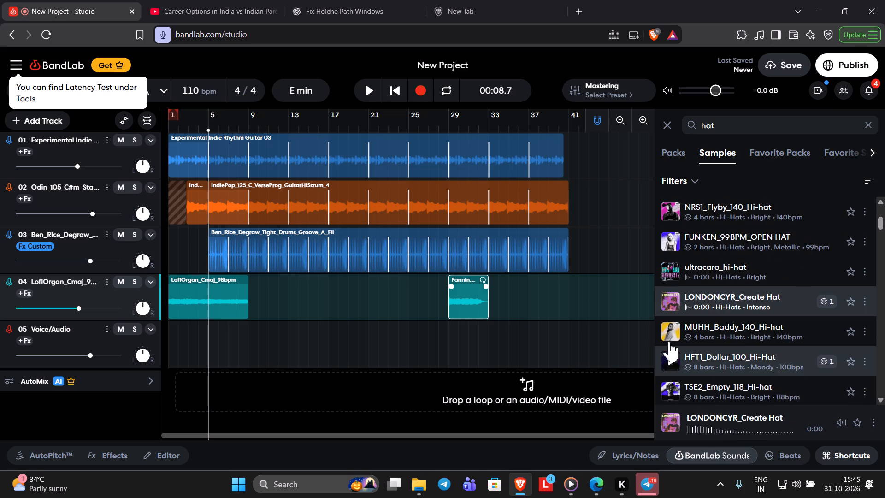
left_click(669, 331)
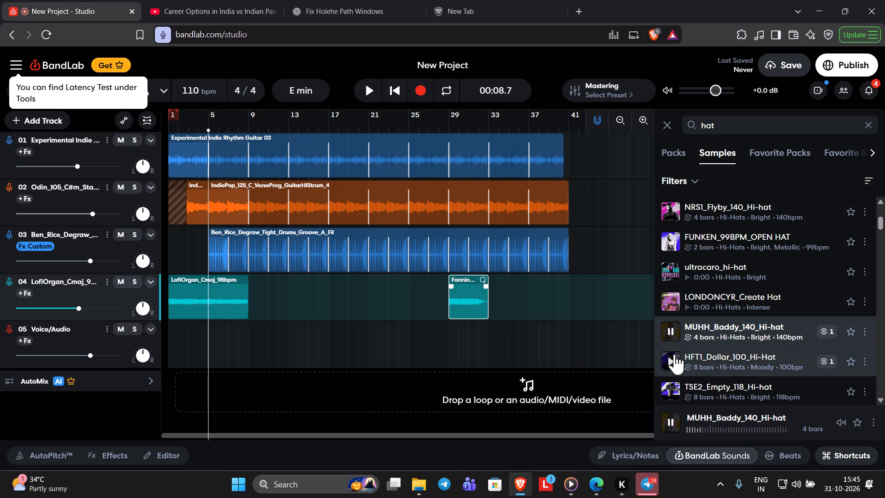
left_click(674, 354)
scroll(737, 201, "up", 7)
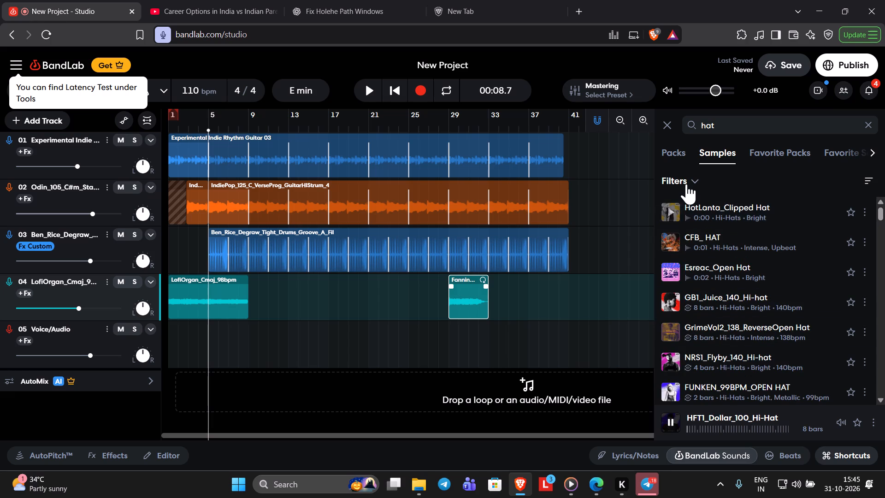
Filter the hat samples to free sounds only.
left_click(686, 184)
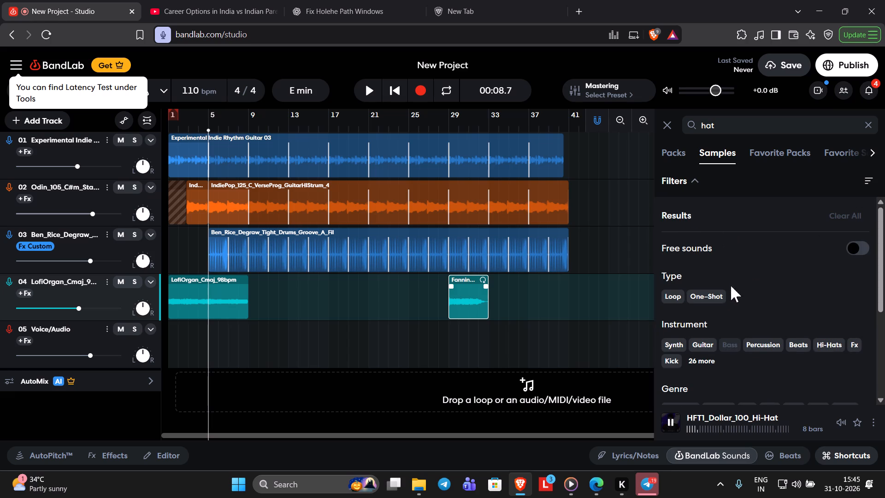
left_click(861, 245)
left_click(711, 209)
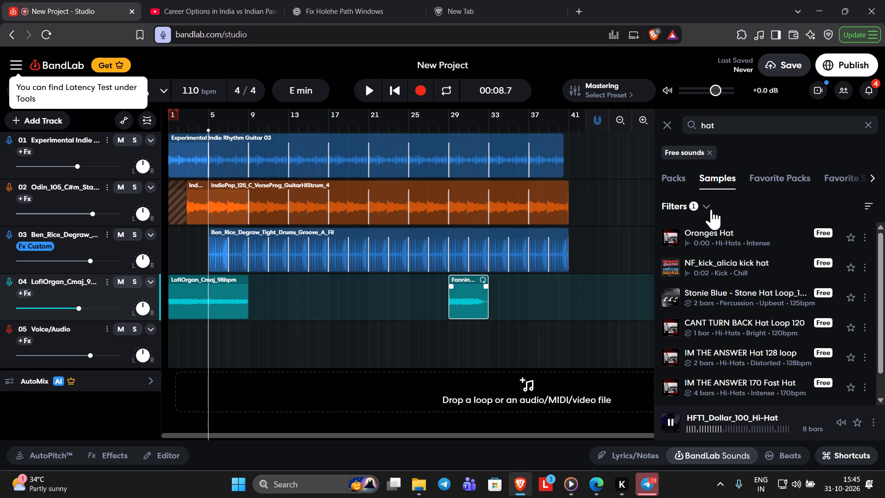
Preview the free samples Oranges Hat, Stonie Blue - Stone Hat Loop, IM THE ANSWER 170 Fast Hat and PAY MY DEBTS Hat 140 loop.
left_click(673, 238)
scroll(696, 314, "down", 1)
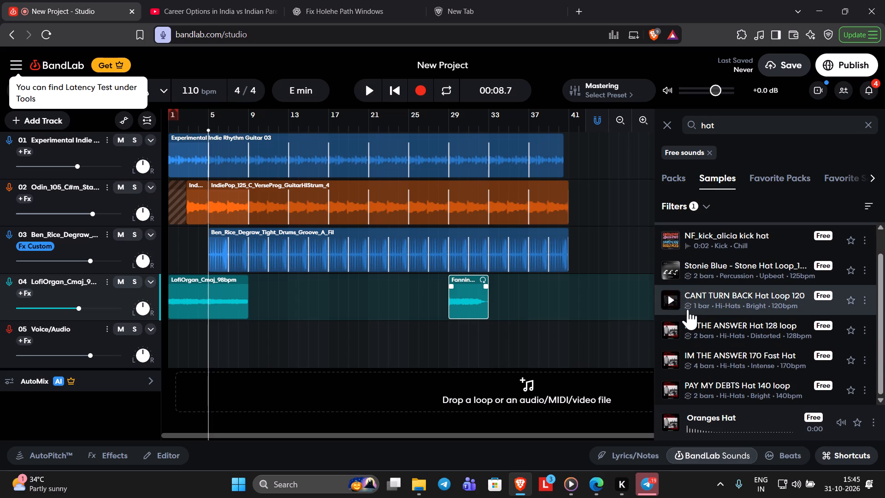
left_click(673, 271)
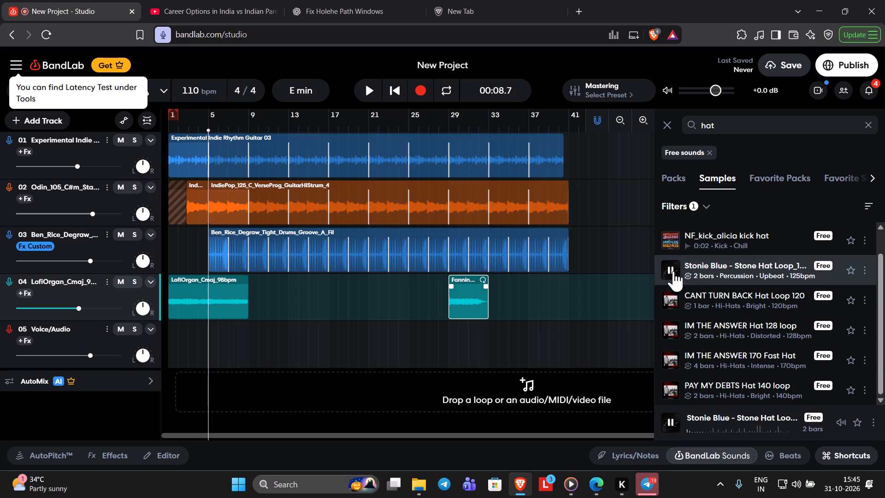
left_click(675, 374)
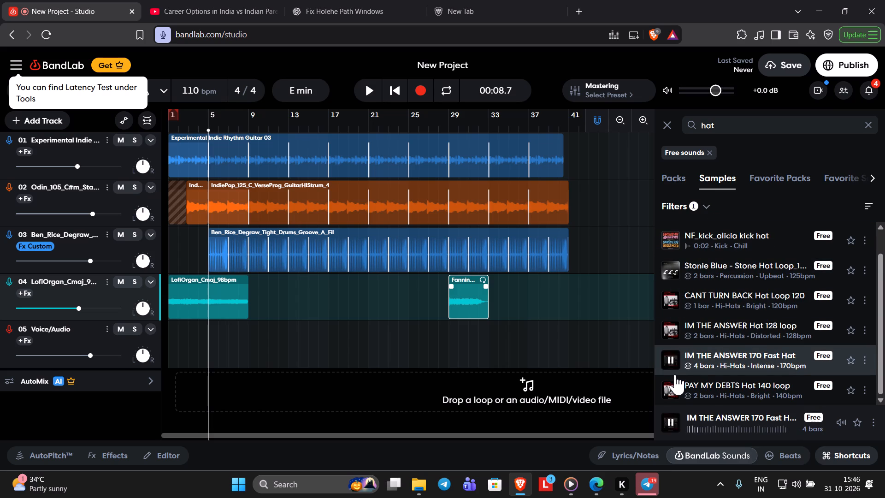
left_click(676, 392)
scroll(676, 392, "down", 1)
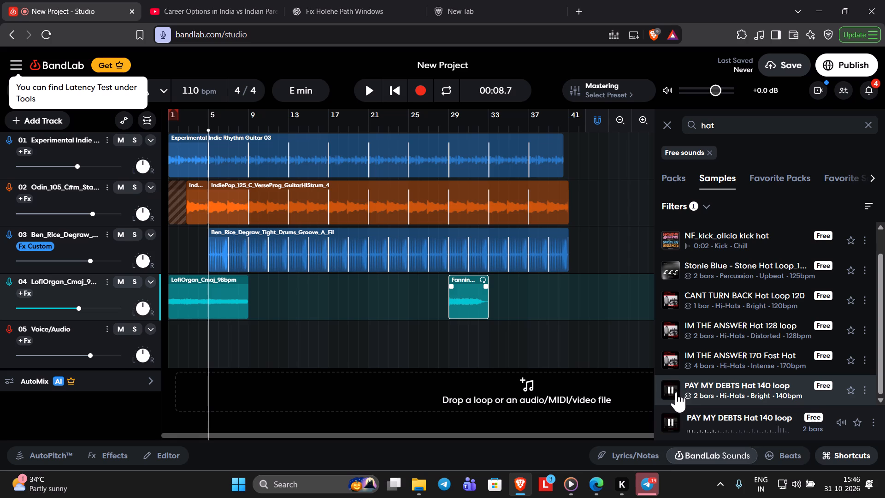
Preview the free samples CANT TURN BACK Hat Loop 120 and PAY MY DEBTS Hat 140 loop.
scroll(676, 392, "down", 3)
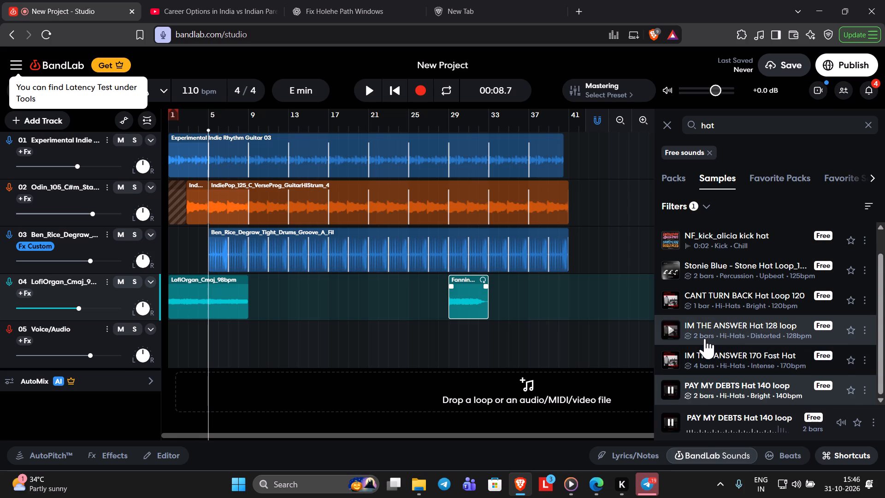
left_click(663, 295)
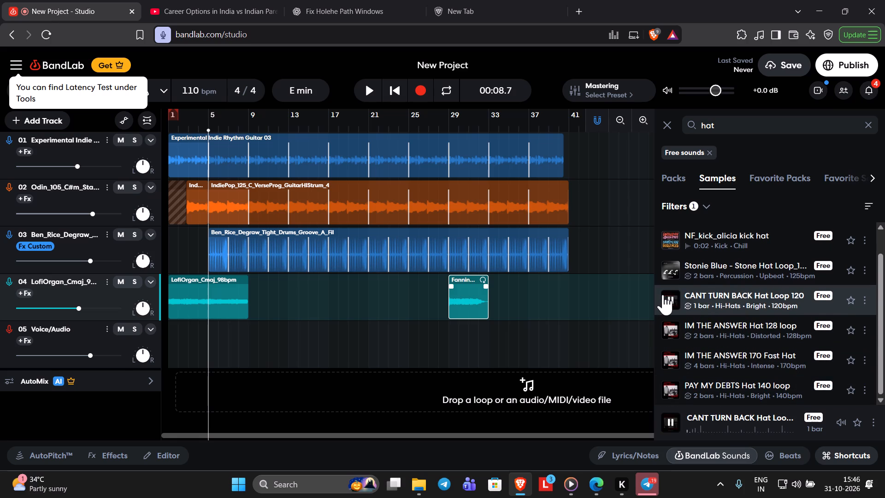
left_click(671, 390)
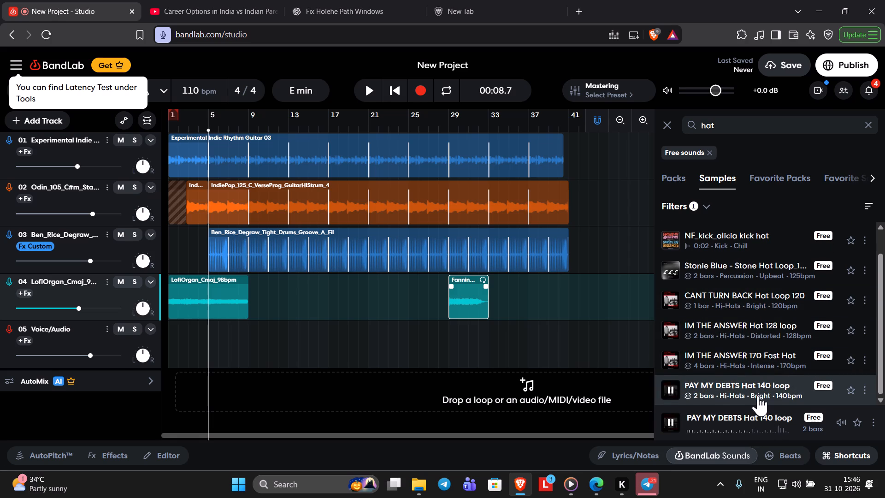
Add the PAY MY DEBTS Hat 140 loop to the empty Voice/Audio track 05 at about bar 16.
left_click_drag(758, 396, 324, 353)
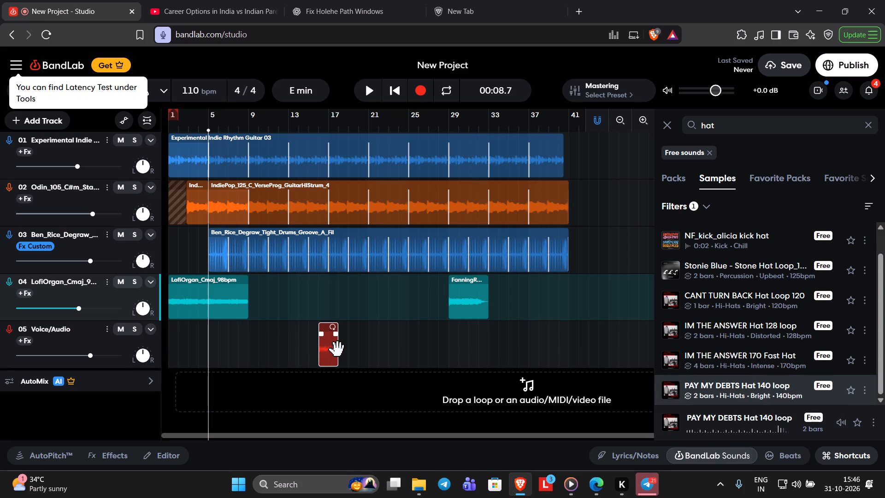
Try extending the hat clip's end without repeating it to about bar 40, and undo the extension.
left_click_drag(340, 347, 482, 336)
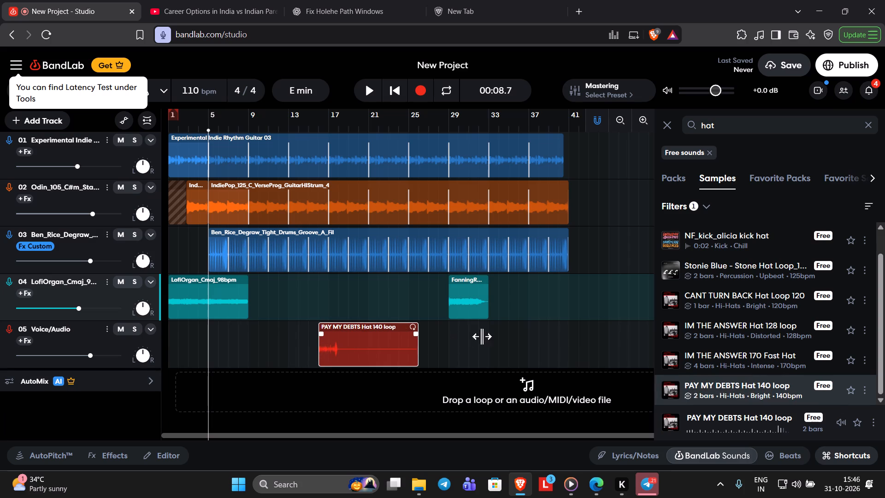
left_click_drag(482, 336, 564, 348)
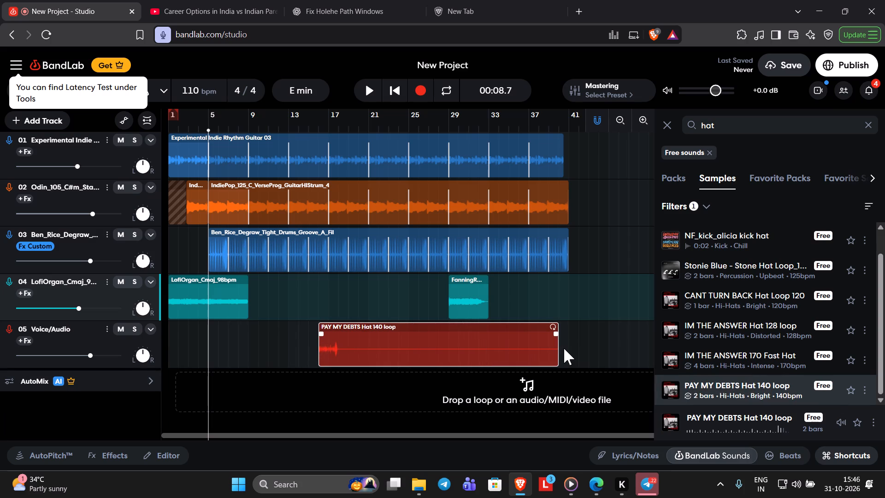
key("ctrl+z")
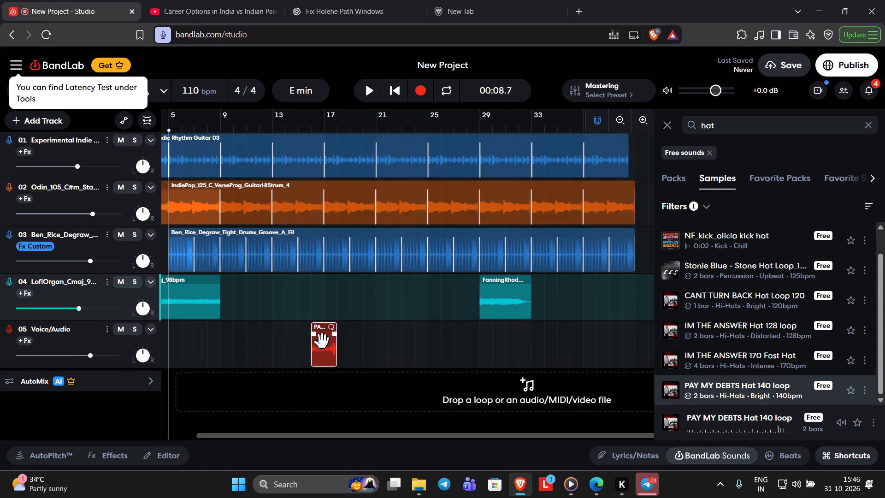
Loop the PAY MY DEBTS Hat clip out to about 20 bars and move it to start at bar 5.
left_click_drag(330, 326, 514, 332)
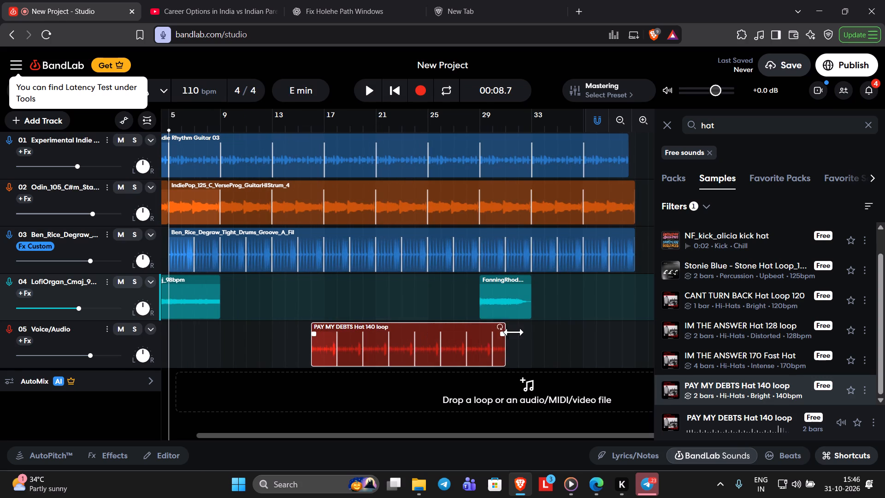
left_click_drag(514, 332, 571, 331)
left_click_drag(458, 346, 303, 342)
left_click_drag(283, 344, 294, 346)
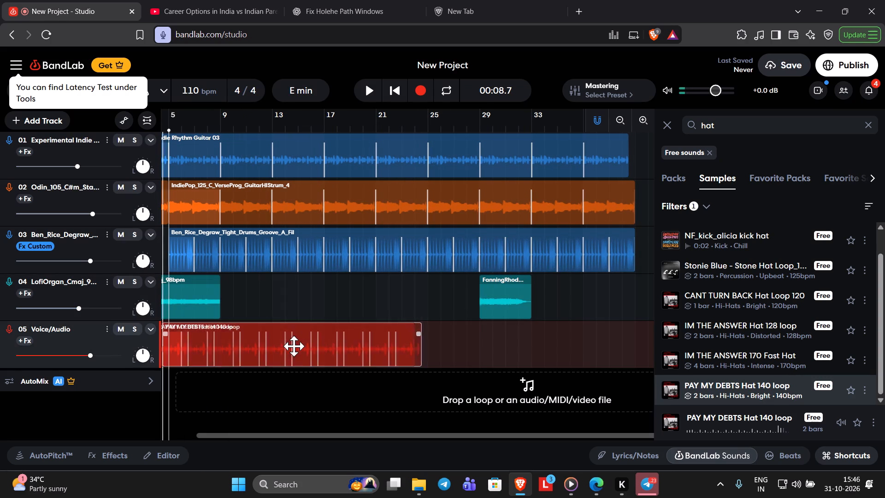
left_click_drag(294, 346, 295, 346)
Play the song from bar 5 to hear the hat loop with the other tracks.
key("space")
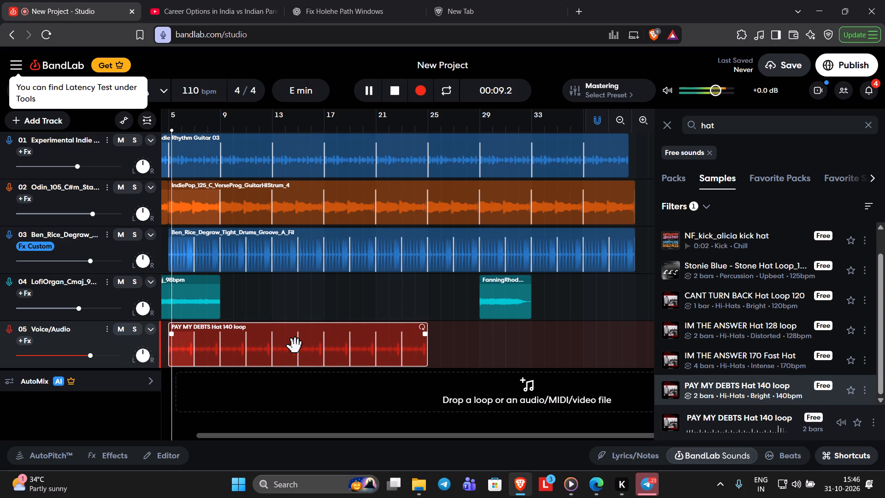
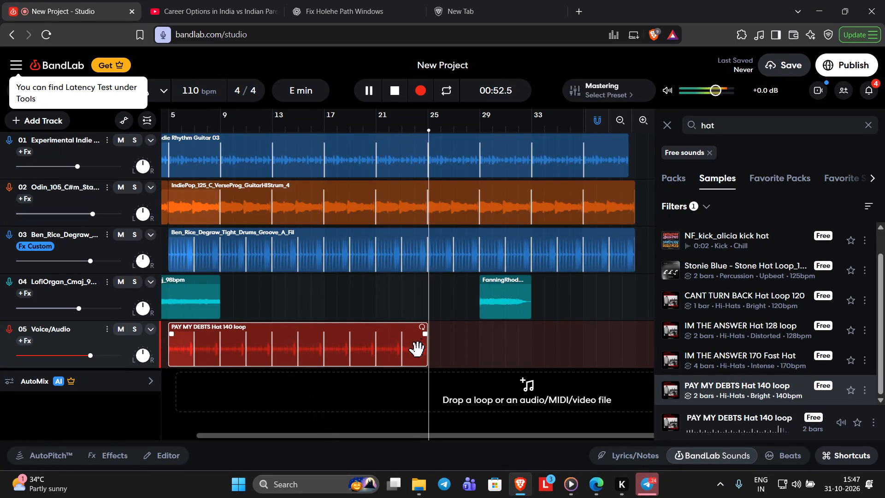
Extend the looped PAY MY DEBTS Hat 140 clip on track 05 so it ends at bar 41.
left_click(429, 333)
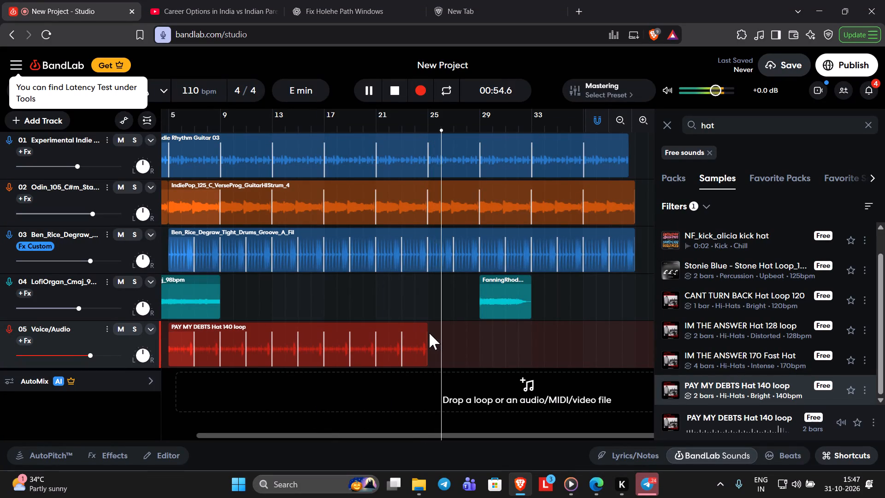
left_click_drag(426, 332, 459, 333)
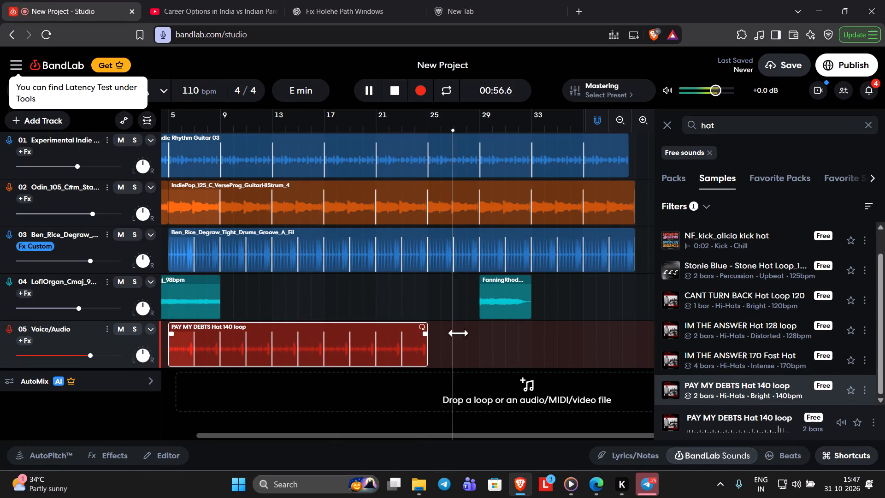
left_click_drag(459, 333, 632, 348)
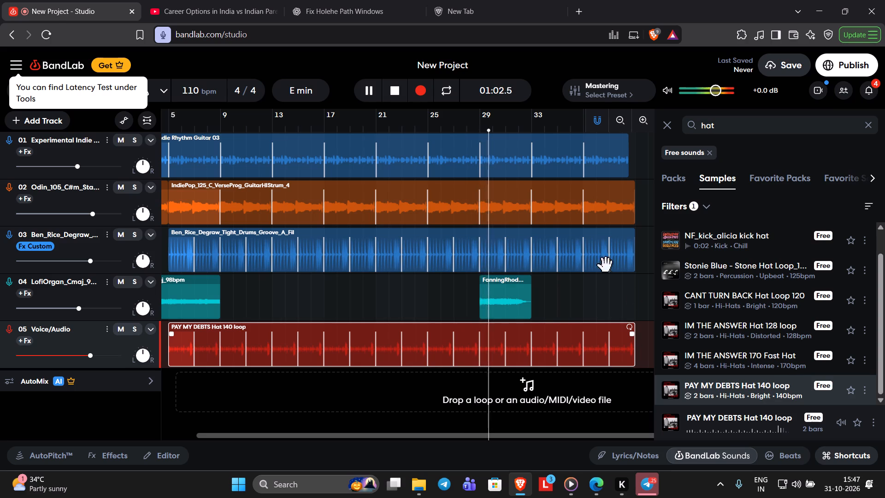
Delete the FanningRhod clip at bar 29 on track 04 and close the region editor.
left_click(525, 285)
right_click(525, 285)
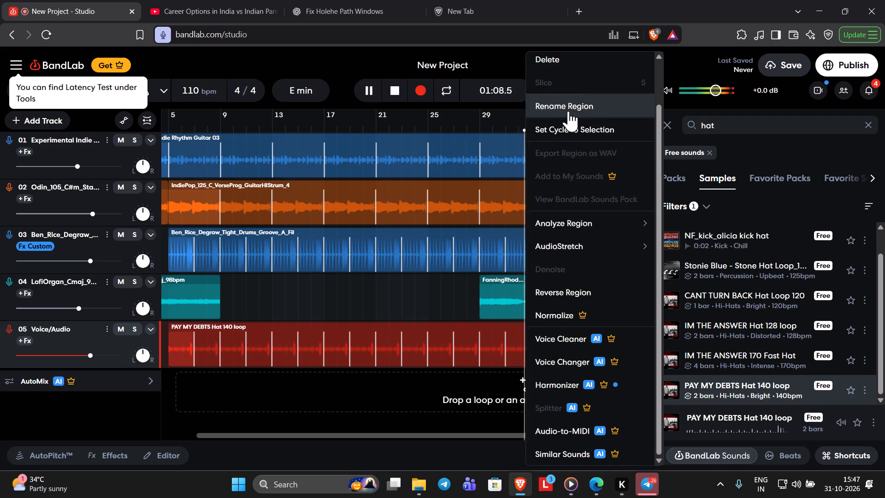
left_click(570, 69)
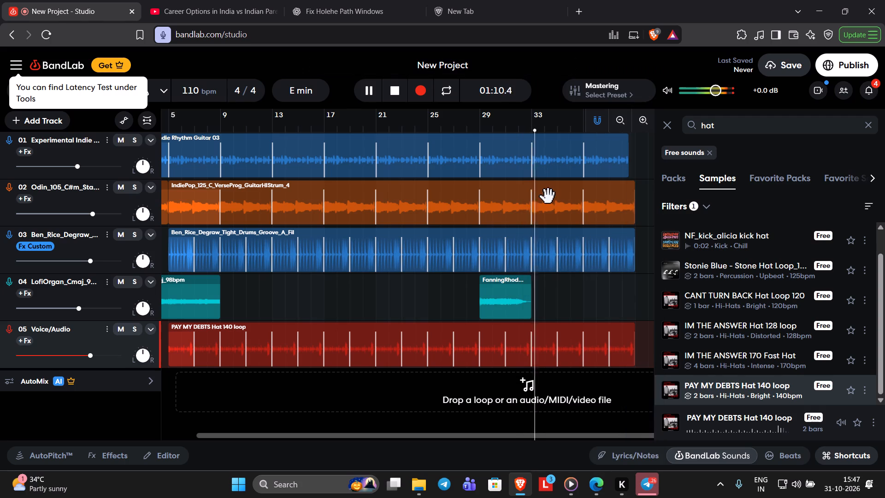
key("ctrl+z")
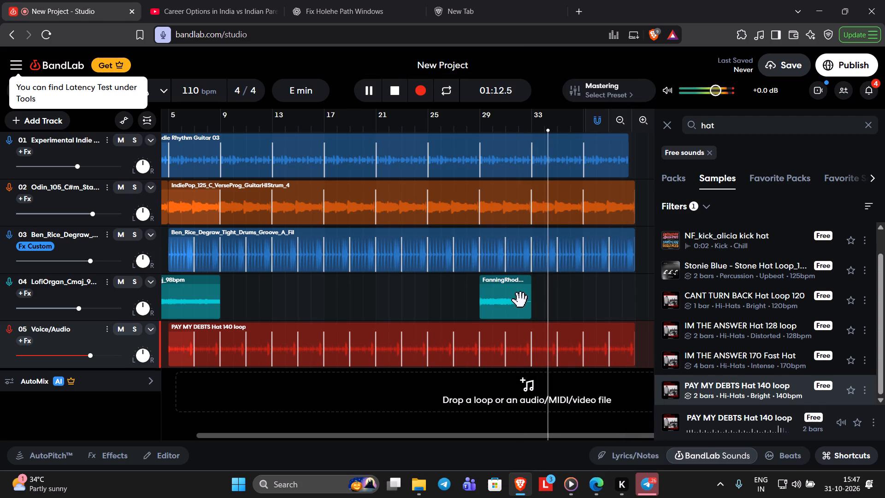
left_click(517, 304)
double_click(517, 304)
key("BackSpace")
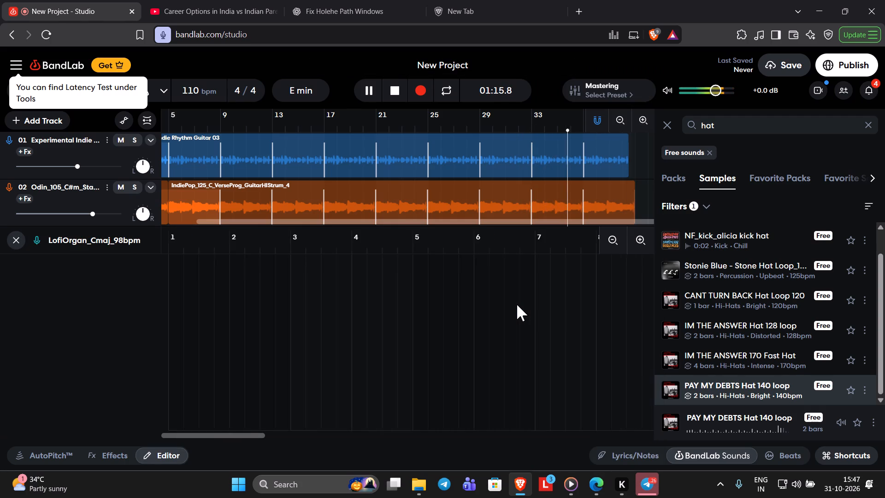
scroll(517, 304, "up", 2)
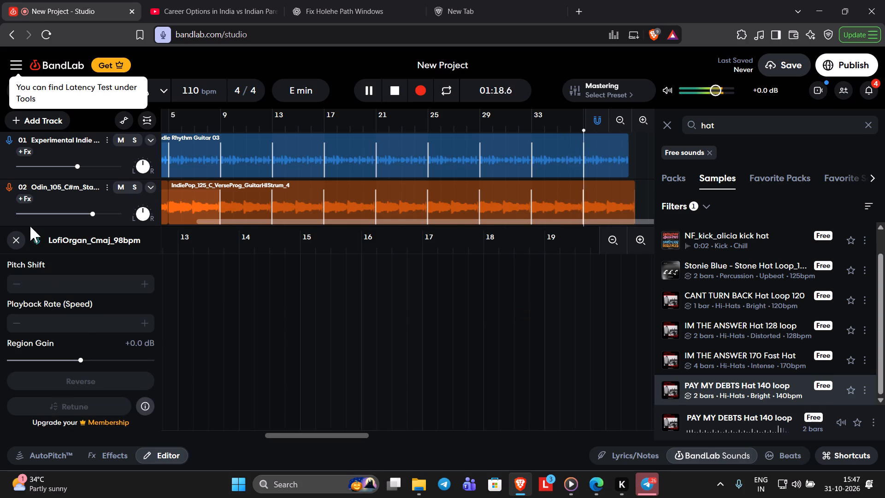
left_click(15, 240)
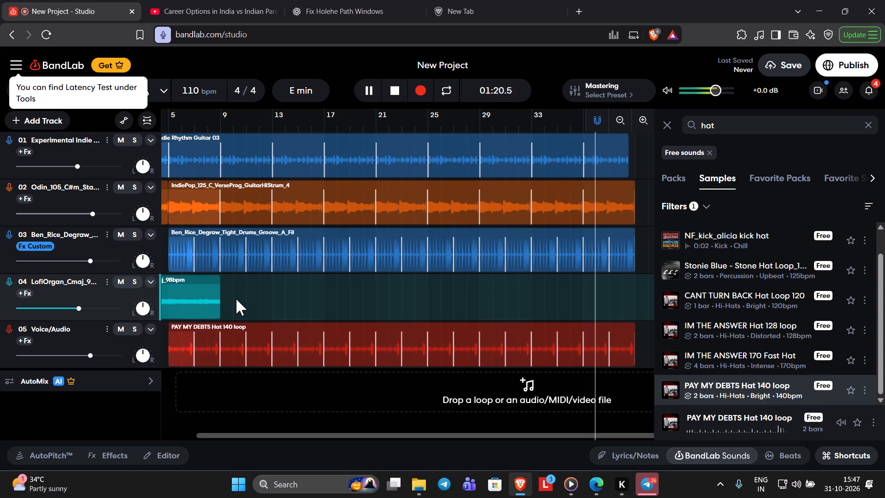
Shorten the LofiOrgan_Cmaj_98bpm clip on track 04 so it ends at bar 5.
scroll(236, 299, "right", 4)
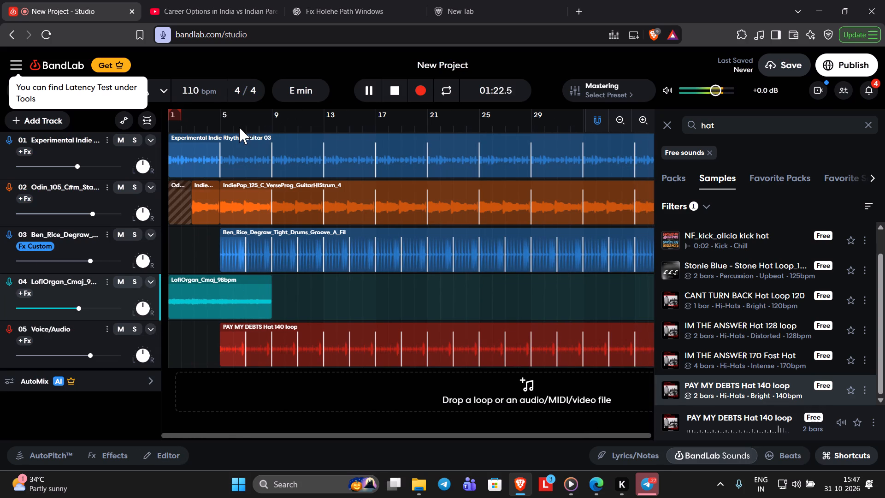
left_click(239, 127)
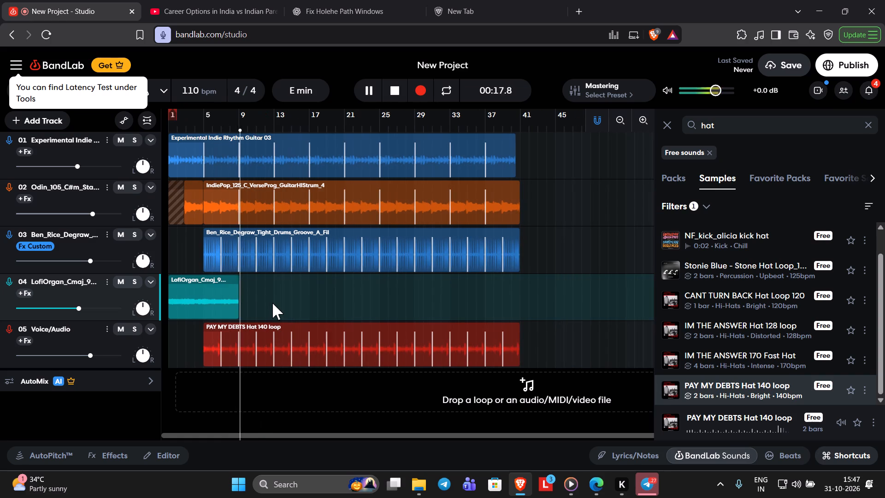
left_click_drag(236, 279, 204, 285)
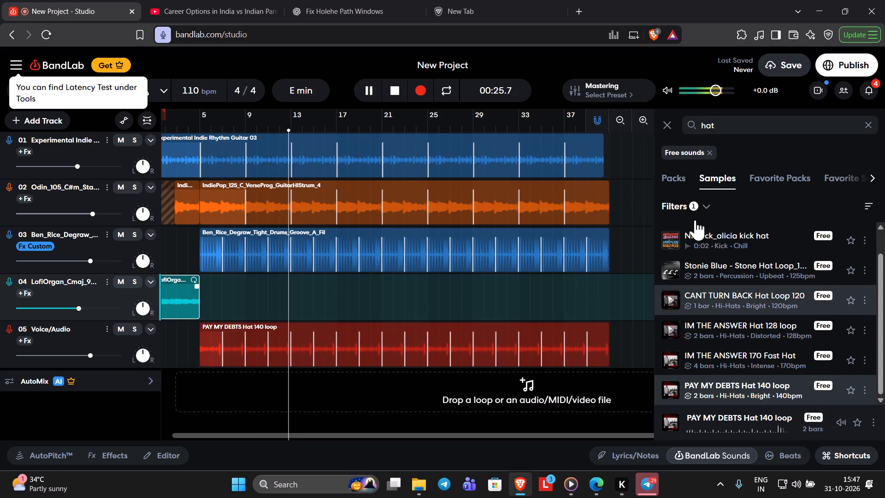
Preview the NF_kick_alicia kick hat sample among the free hat samples.
left_click(768, 182)
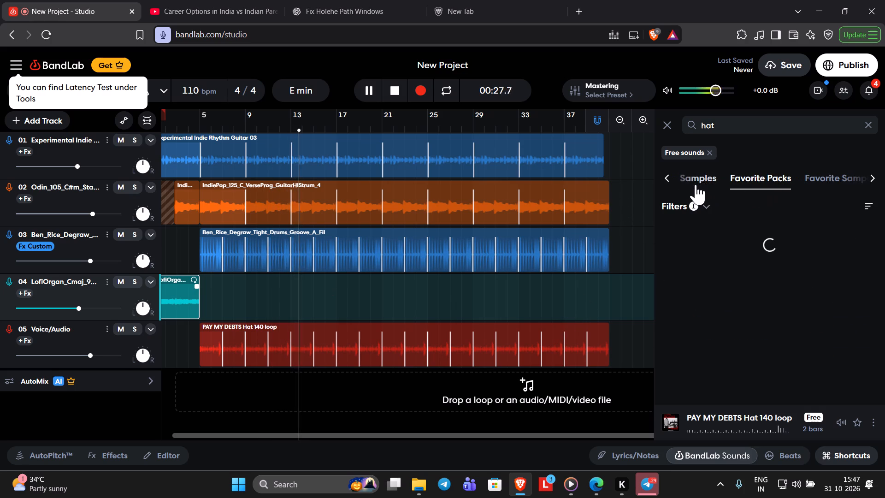
left_click(696, 183)
left_click(717, 179)
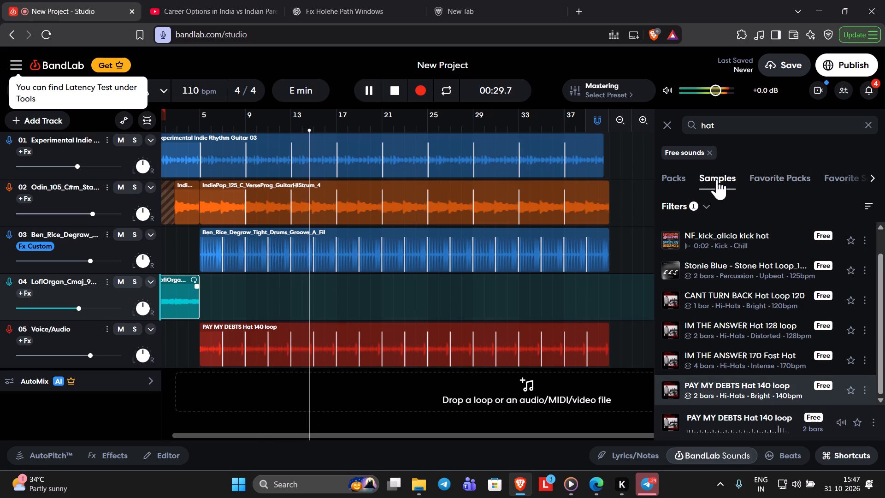
left_click(671, 238)
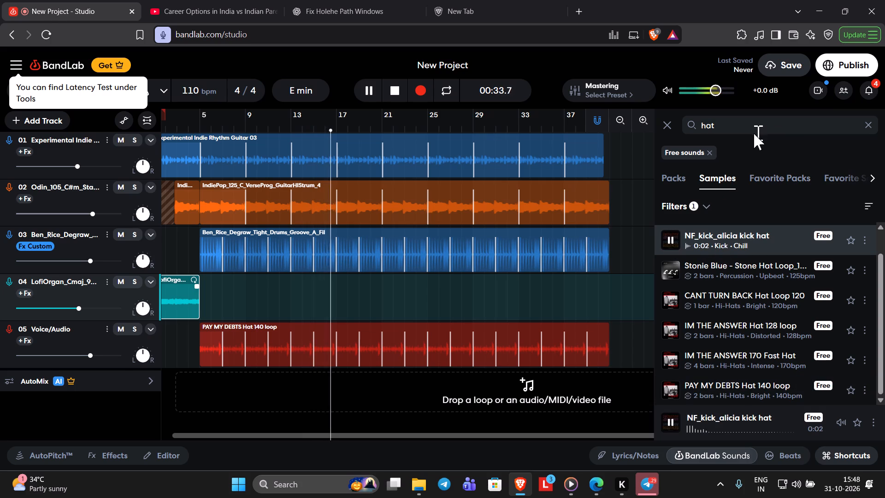
Search the free samples for adlib and audition the NF_133_alicia_rhodes_D#m, NF_kick_alicia kick hat and NF_133_alicia_drums samples.
left_click(872, 127)
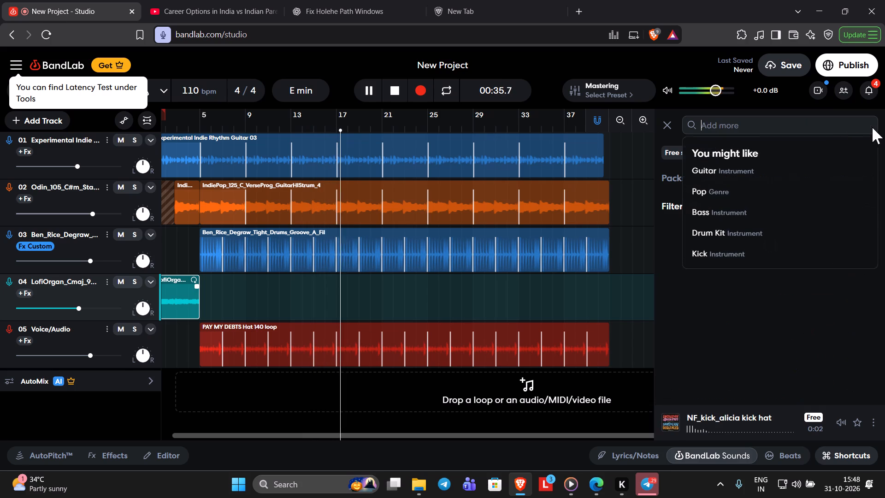
left_click(828, 125)
type("ad")
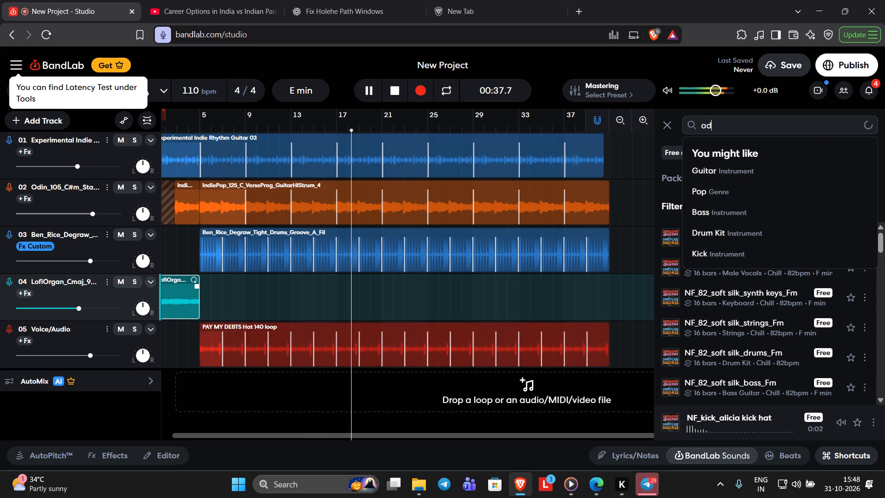
type("lib")
key("Return")
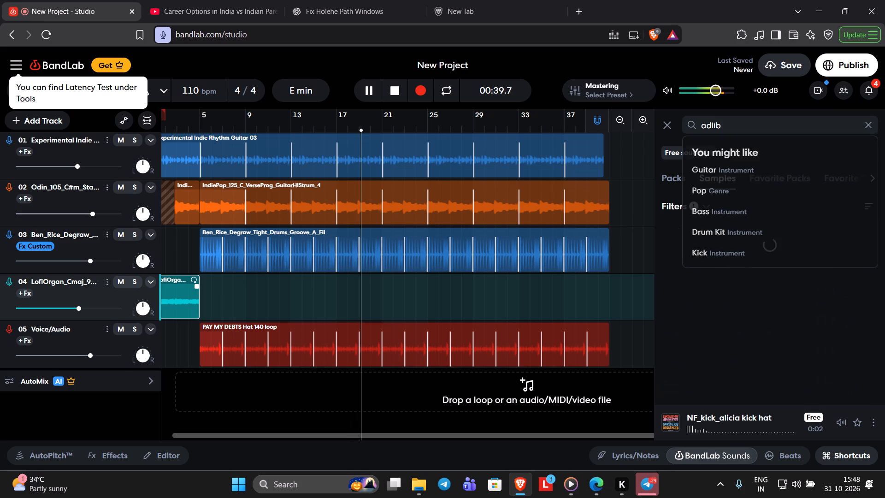
left_click(667, 236)
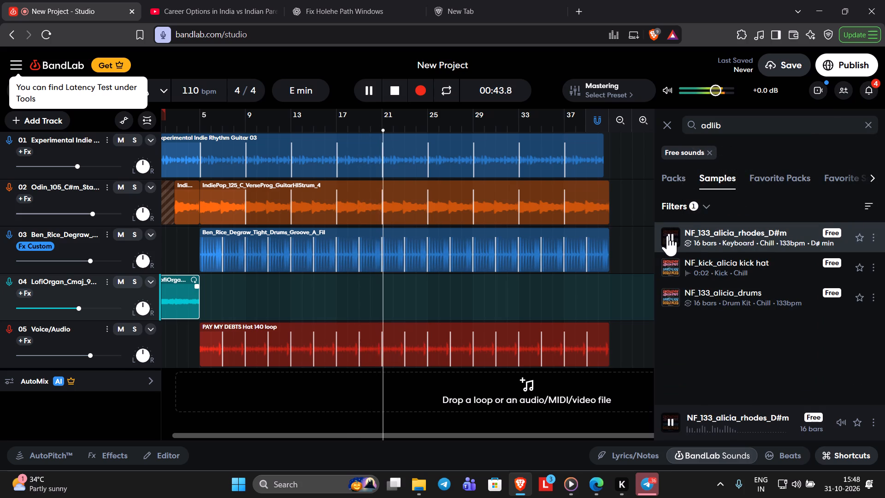
key("space")
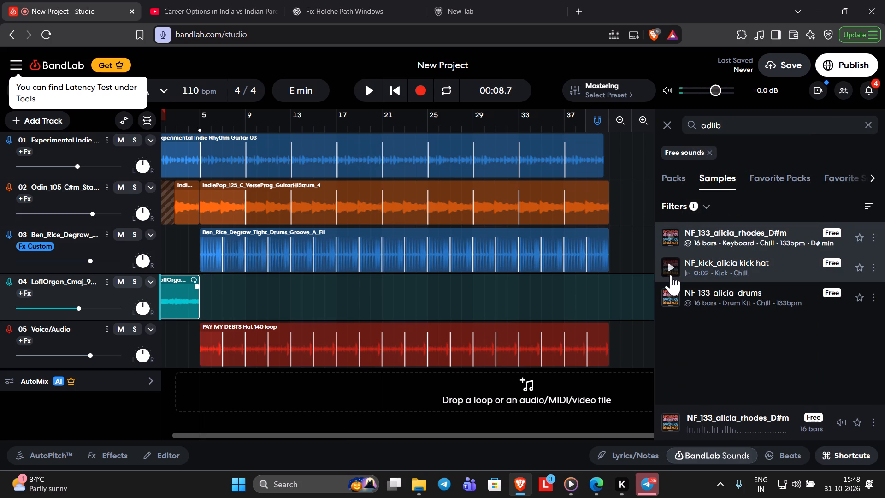
left_click(671, 275)
left_click(672, 299)
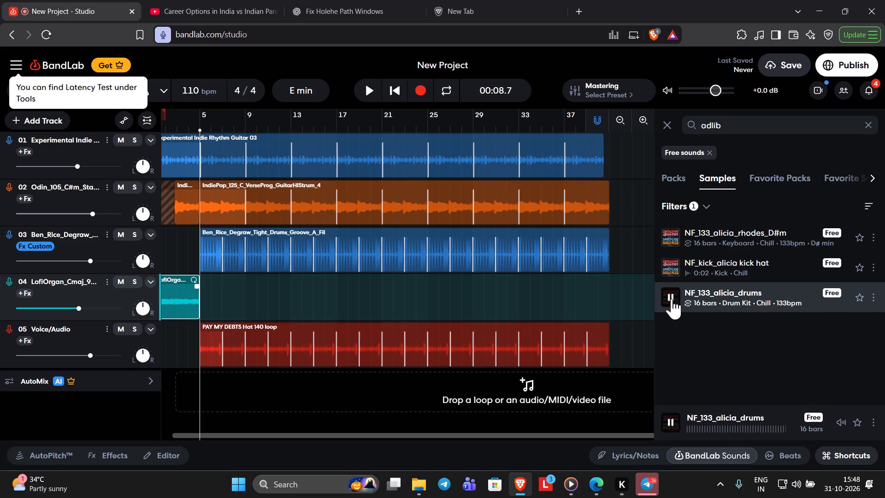
Search the free samples for vocal chop and audition several results, including East, Jubilee 01, 2 B and the PAY MY DEBTS Pitched Vocal.
left_click(865, 123)
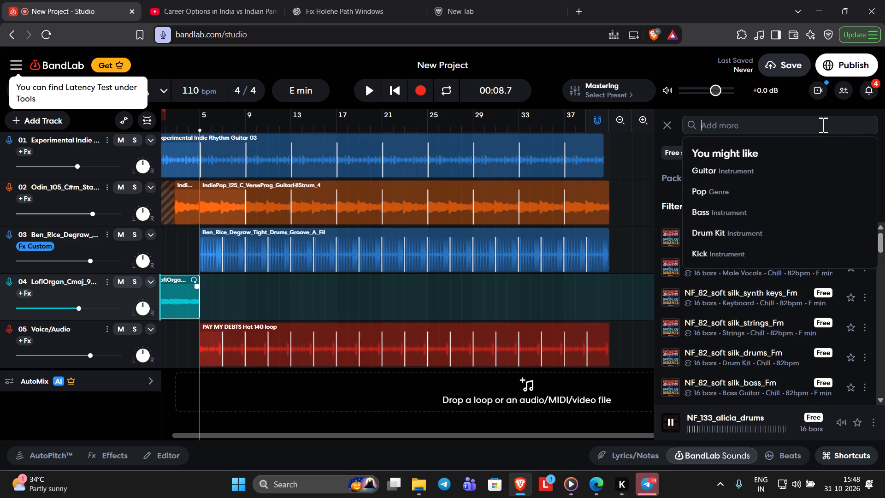
type("vocal chop")
key("Return")
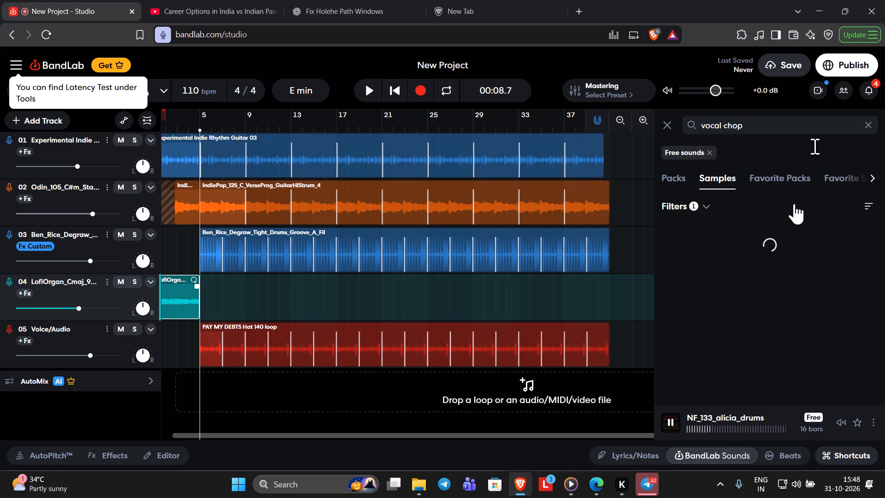
left_click(676, 236)
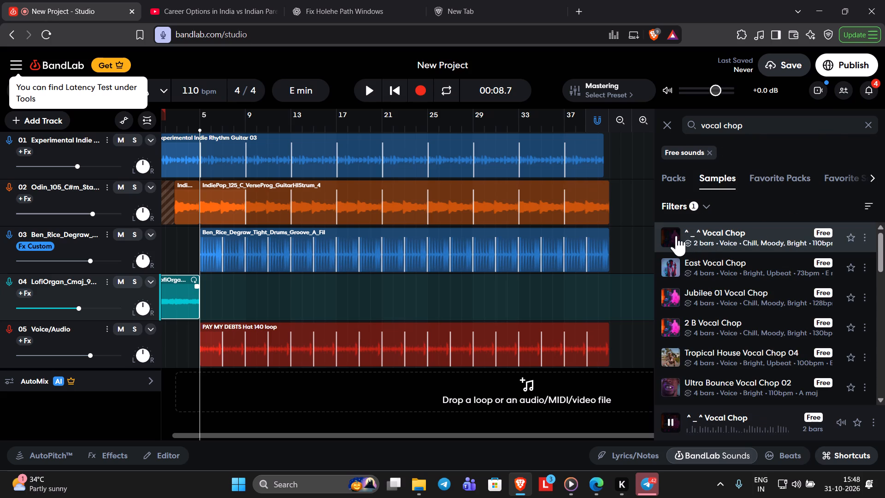
left_click(669, 266)
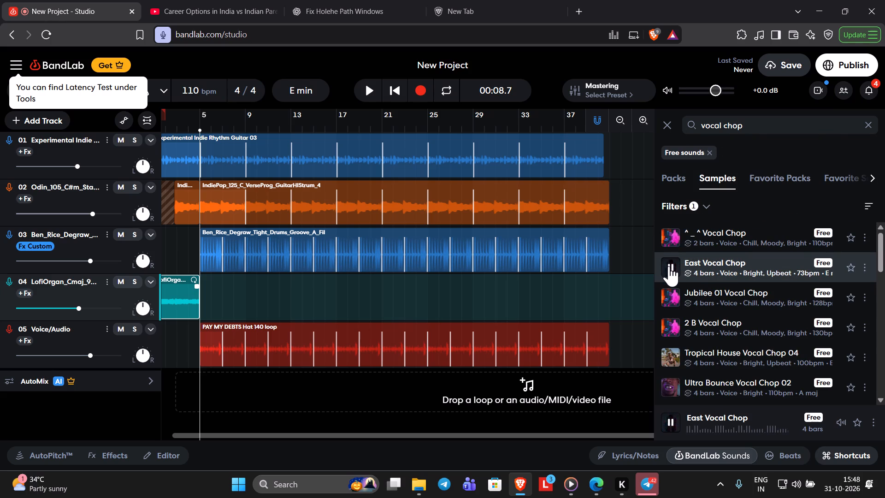
left_click(666, 295)
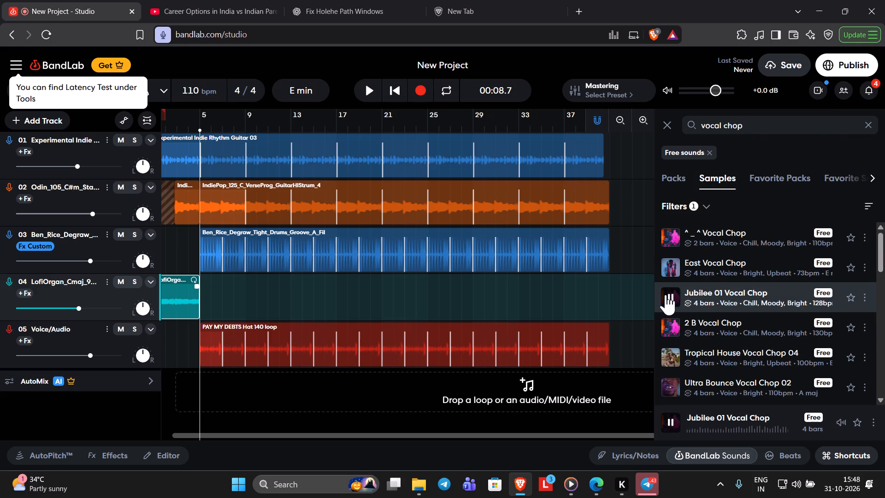
left_click(674, 329)
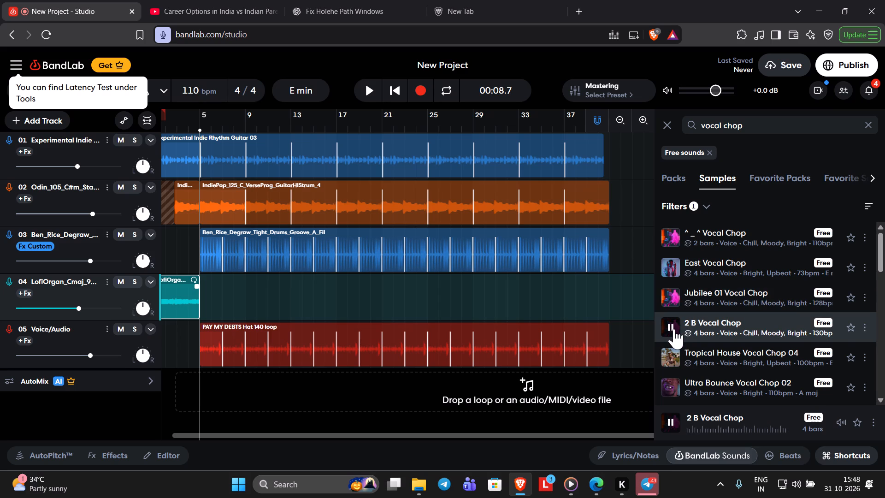
scroll(674, 329, "down", 6)
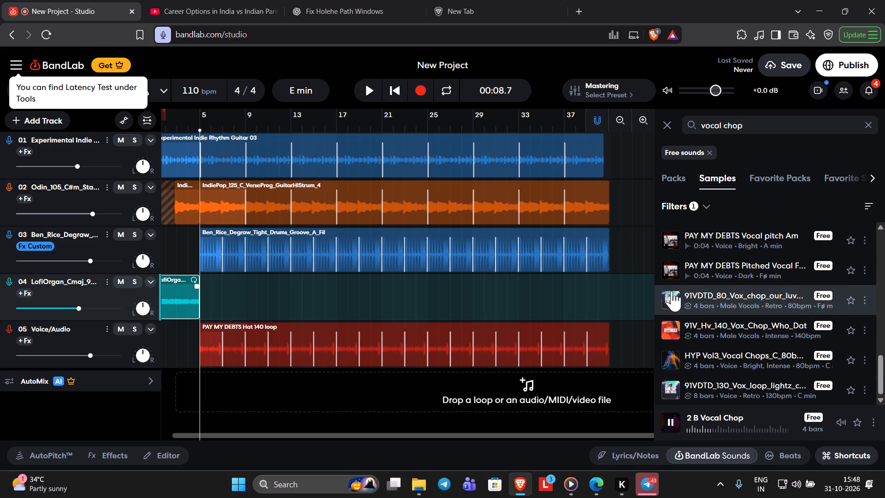
left_click_drag(671, 285, 670, 276)
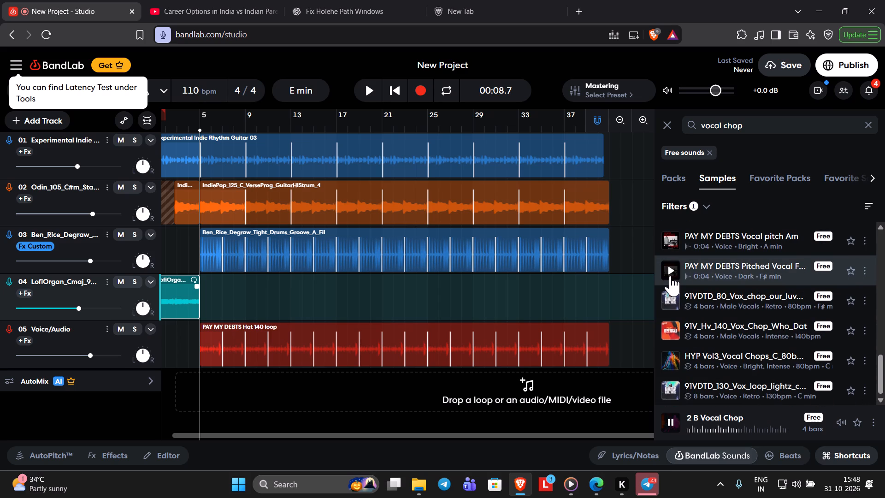
left_click(670, 272)
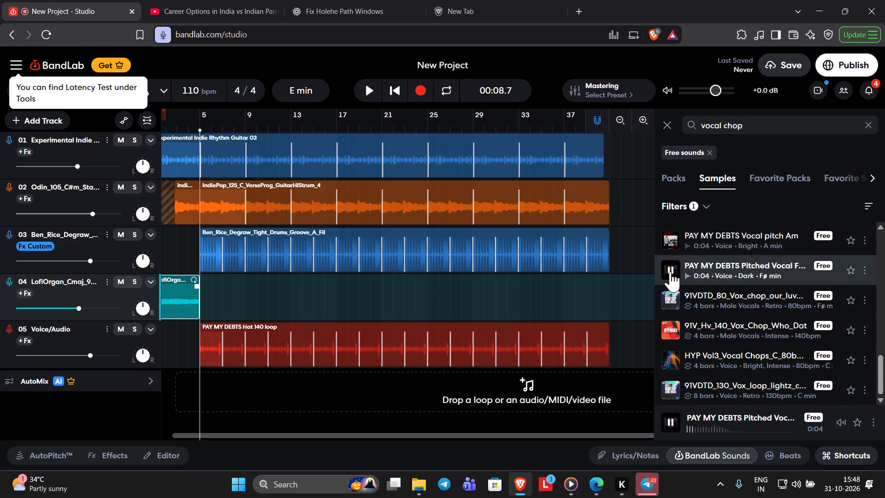
Add the PAY MY DEBTS Pitched Vocal sample to track 04 and position it to start at bar 29.
scroll(670, 272, "up", 1)
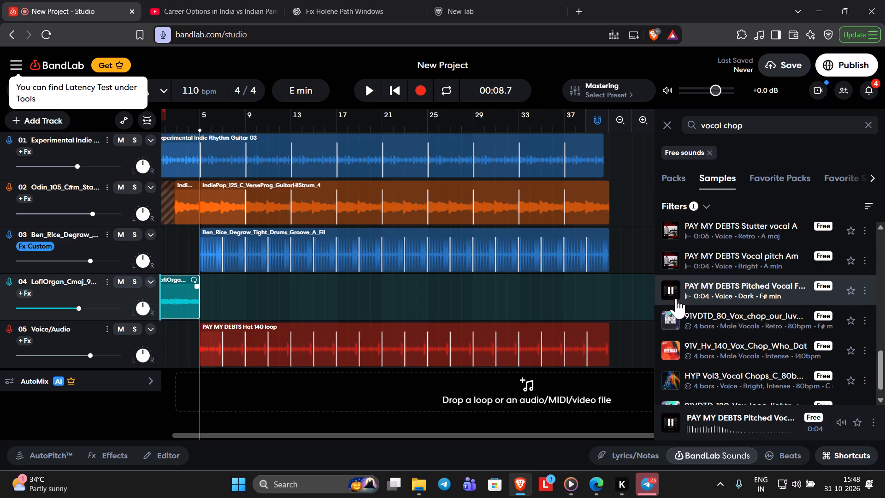
left_click_drag(721, 285, 489, 299)
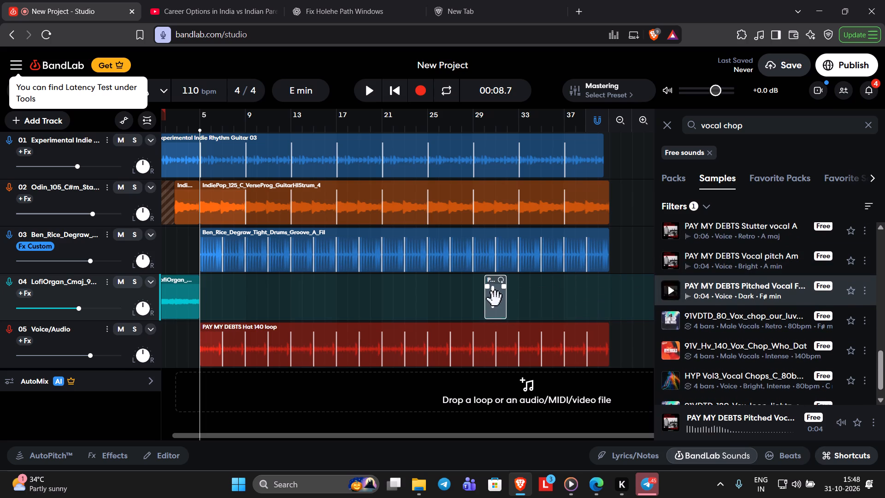
left_click_drag(494, 302, 474, 301)
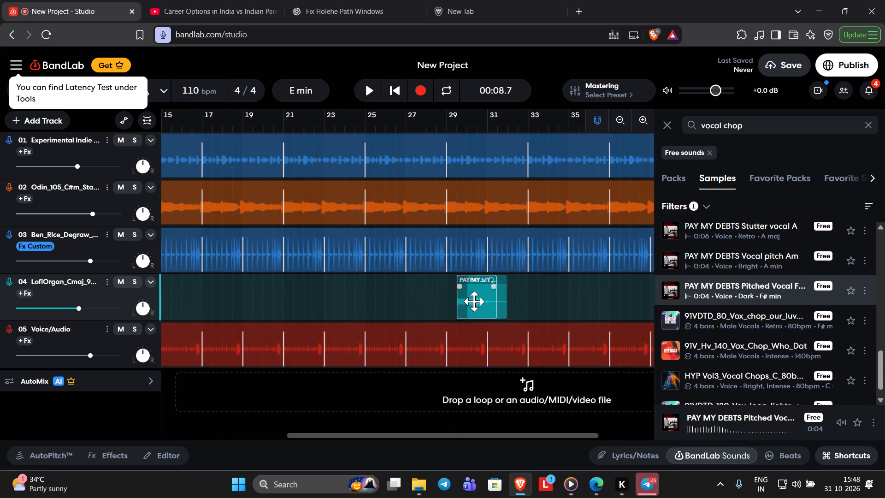
left_click_drag(474, 301, 473, 301)
Play the song from about bar 27 to hear the pitched vocal with the other tracks.
left_click(401, 133)
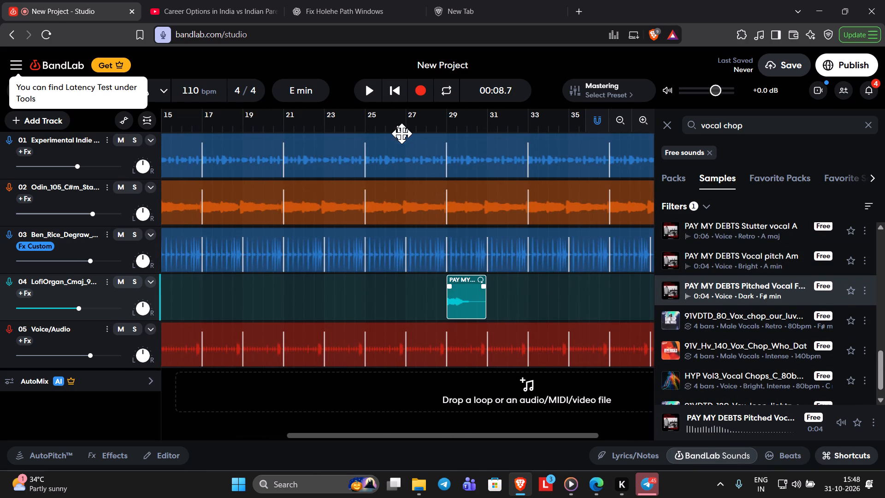
left_click(401, 130)
key("space")
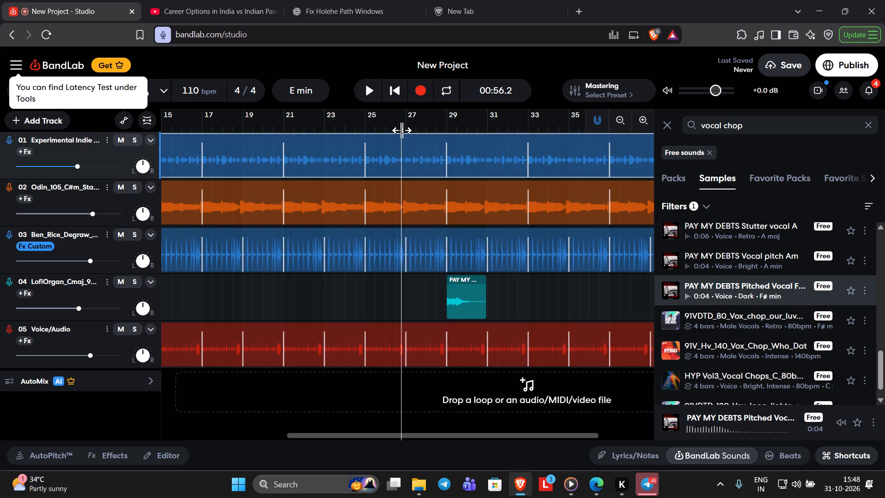
Play the song from about bar 27 and audition the PAY MY DEBTS Vocal pitch Am sample.
key("space")
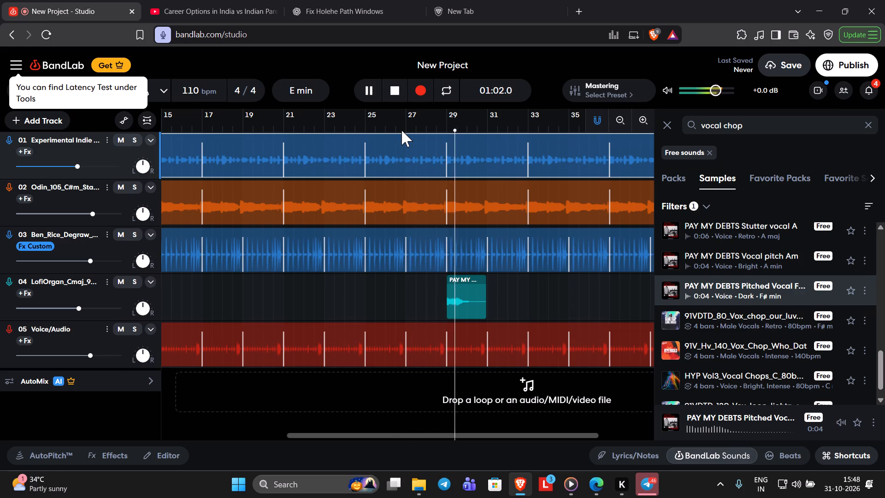
left_click(669, 261)
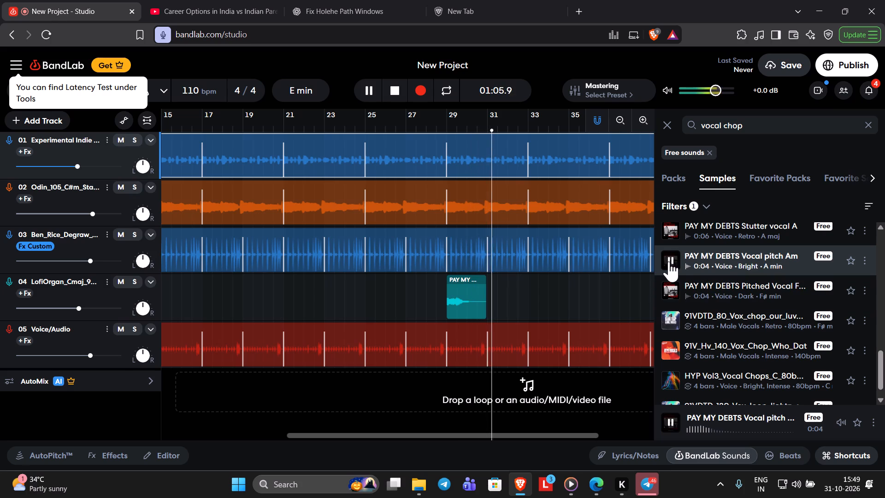
Replace the pitched vocal clip on track 04 with the PAY MY DEBTS Vocal pitch Am sample, starting at bar 29.
left_click(461, 289)
key("BackSpace")
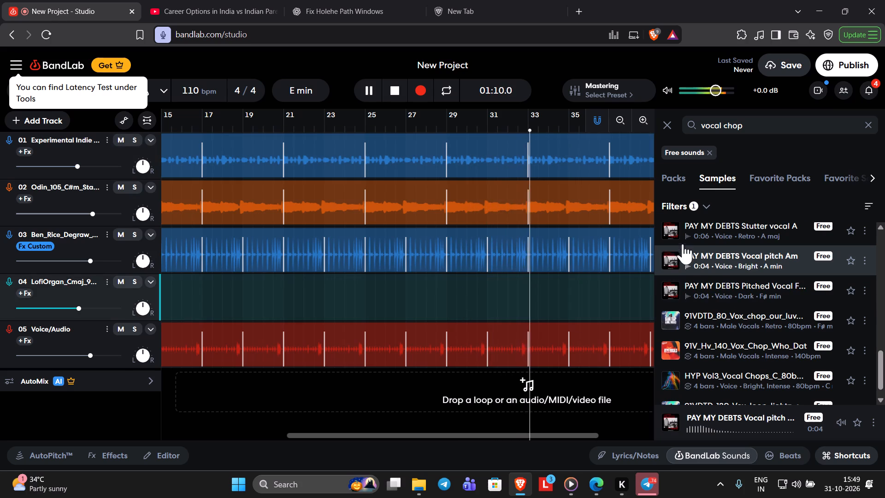
left_click(713, 261)
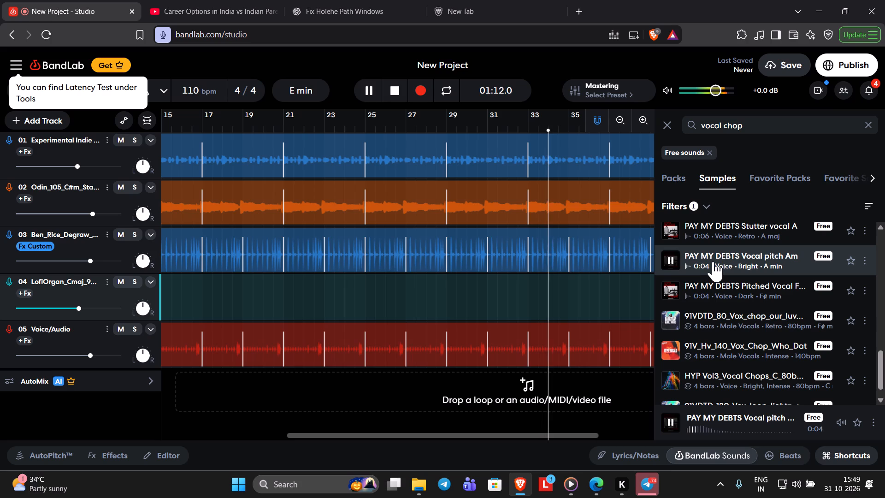
left_click_drag(713, 261, 438, 290)
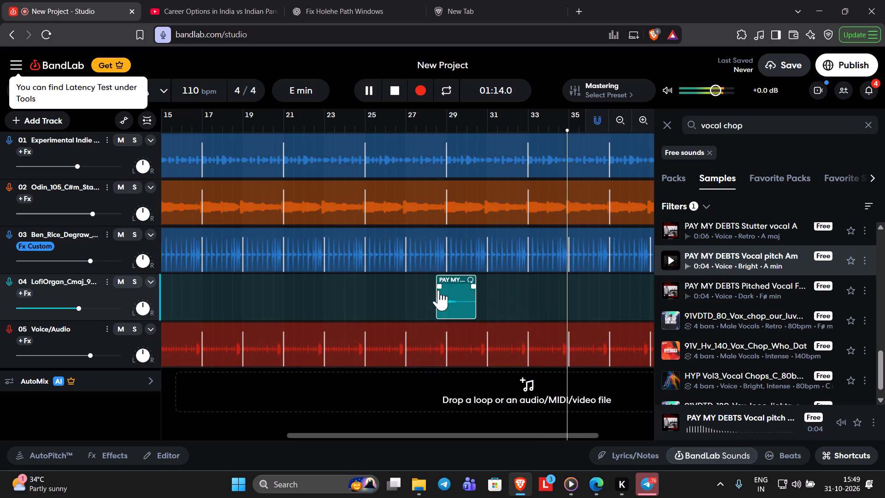
left_click_drag(444, 293, 454, 296)
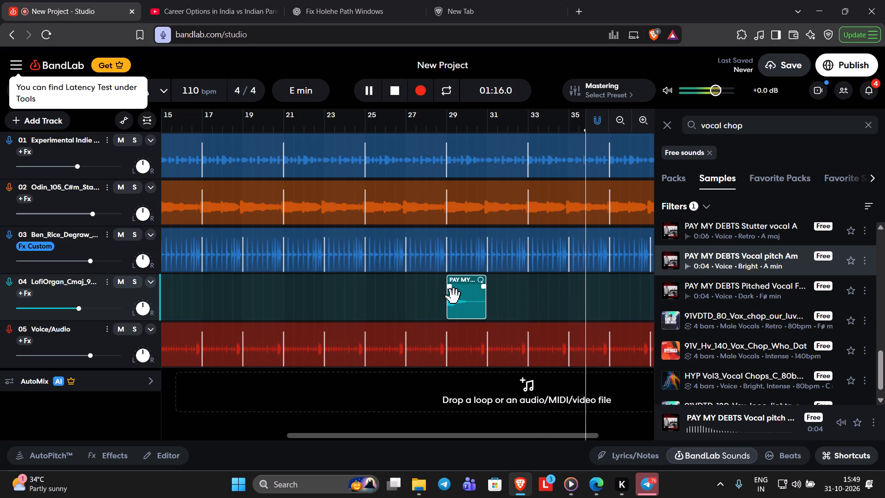
Play the song from about bar 28 to hear the newly placed vocal with the other tracks.
left_click(429, 129)
key("space")
key("space")
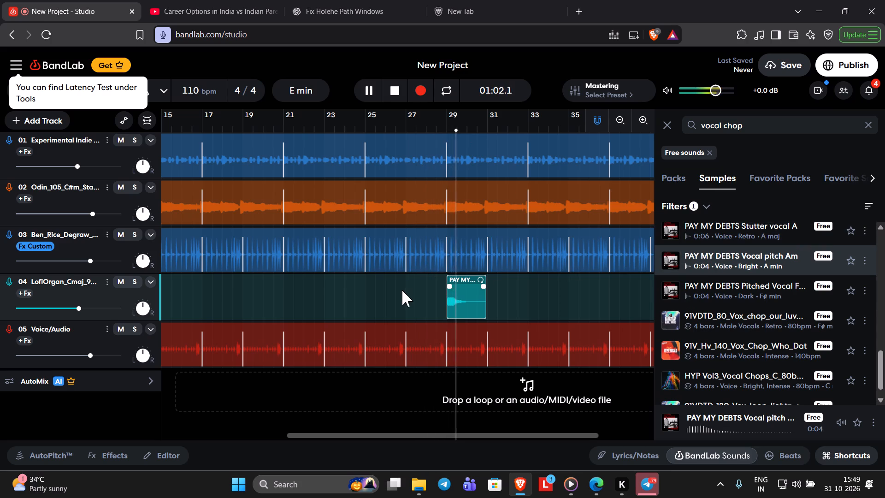
Move the vocal clip on track 04 about half a bar earlier and play the song from about bar 27.
left_click_drag(459, 307, 449, 307)
left_click(403, 134)
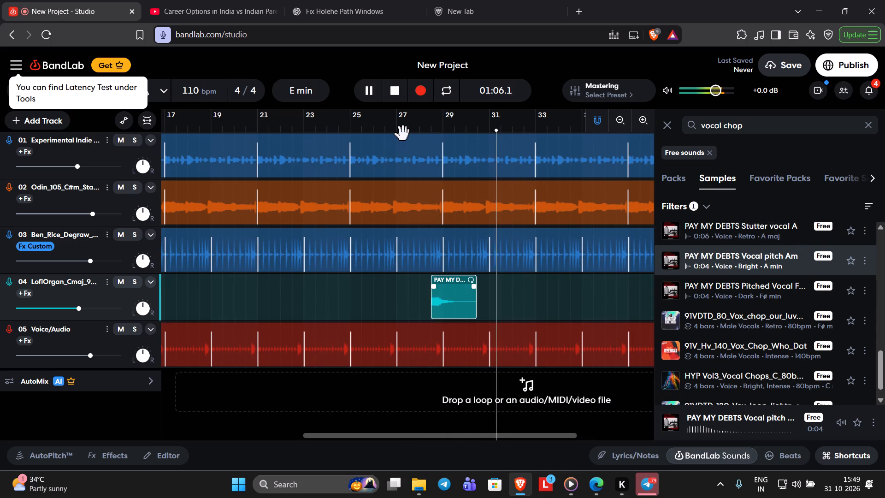
left_click(406, 128)
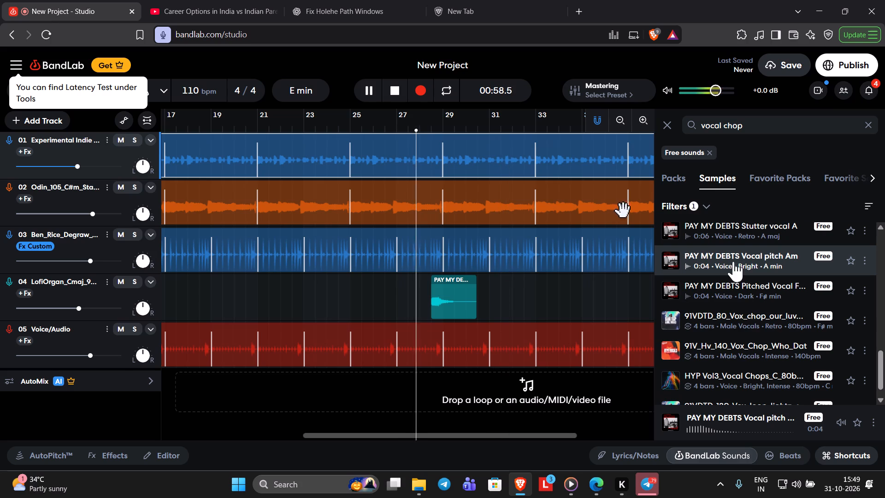
Filter the free vocal chop samples to the key of E minor.
scroll(697, 207, "up", 1)
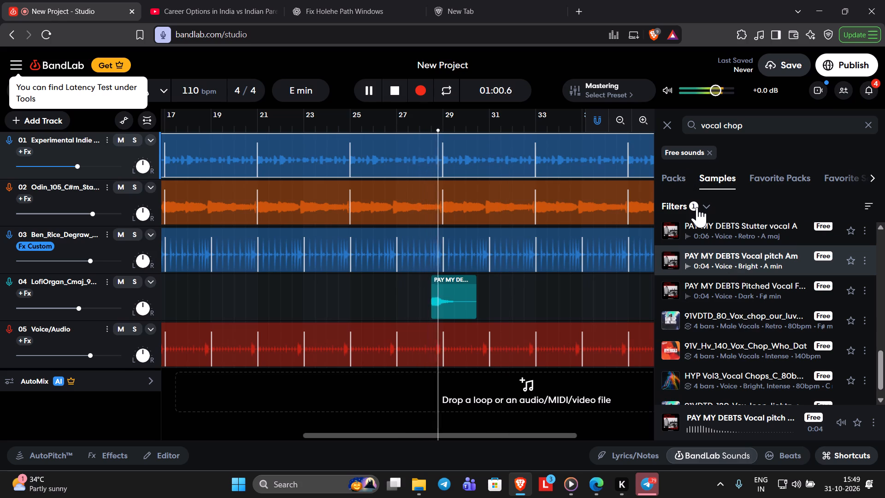
scroll(697, 207, "up", 1)
left_click(697, 207)
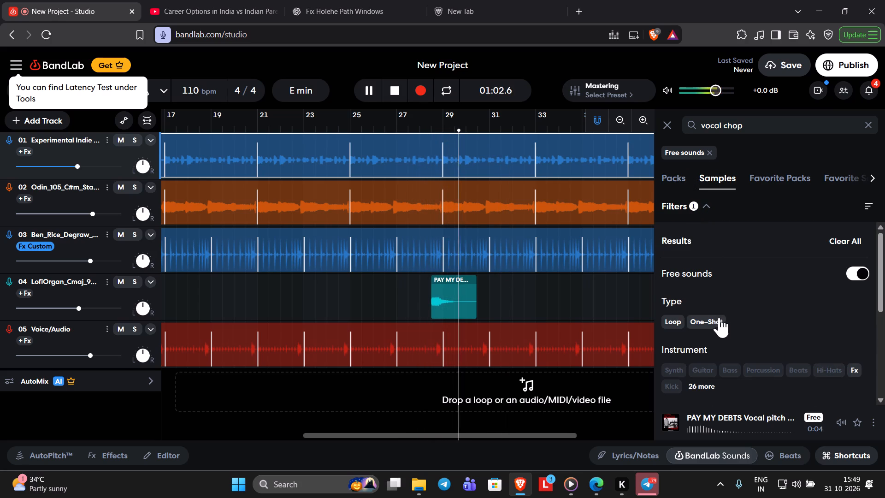
scroll(719, 319, "down", 3)
left_click(671, 389)
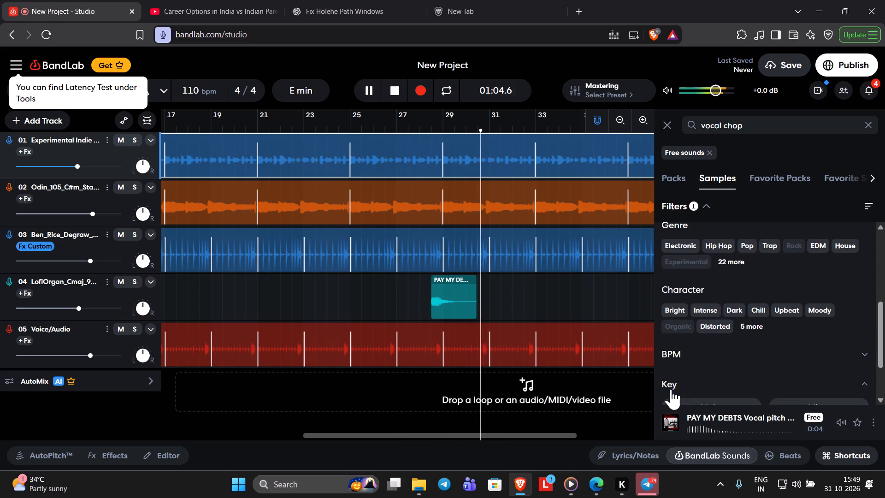
scroll(740, 359, "down", 3)
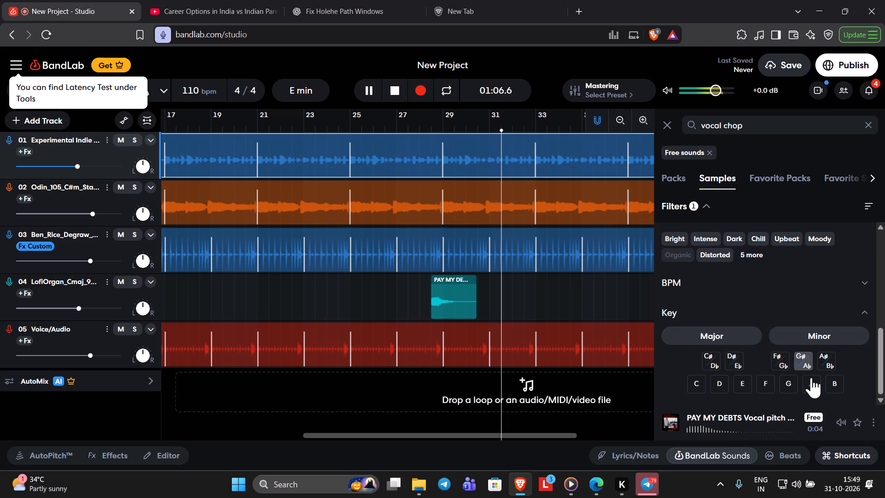
left_click(744, 389)
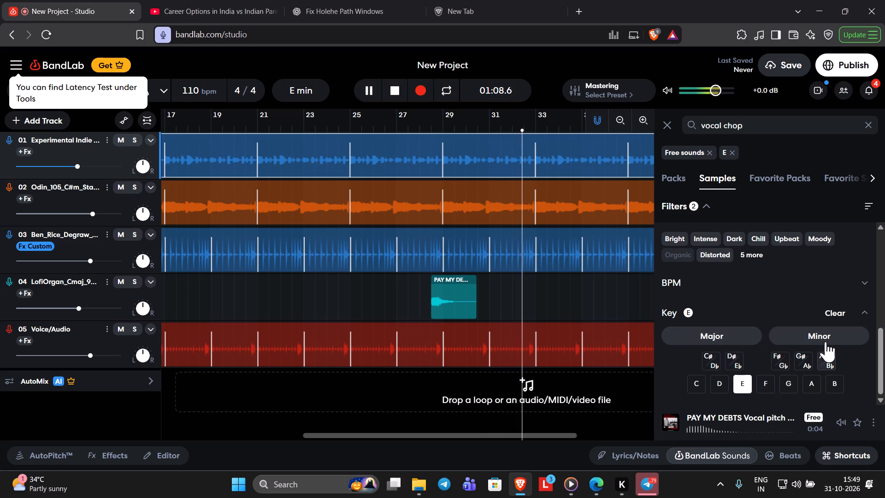
left_click(827, 337)
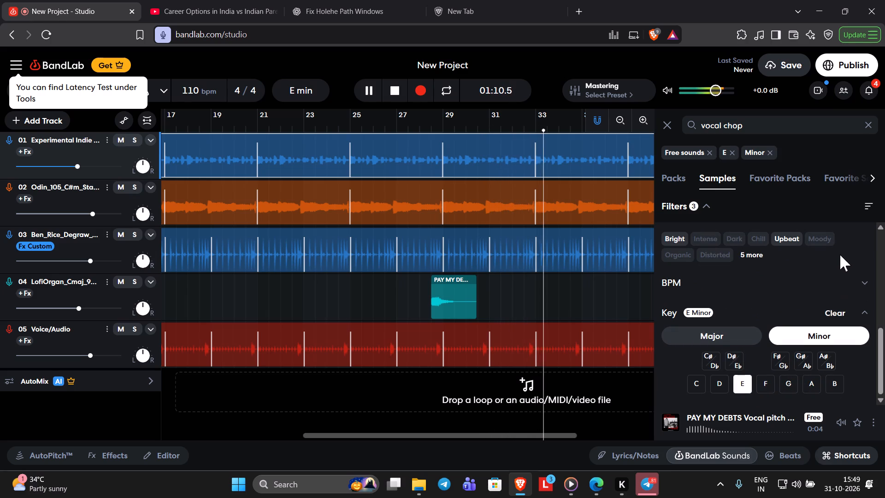
scroll(837, 255, "up", 5)
left_click(708, 207)
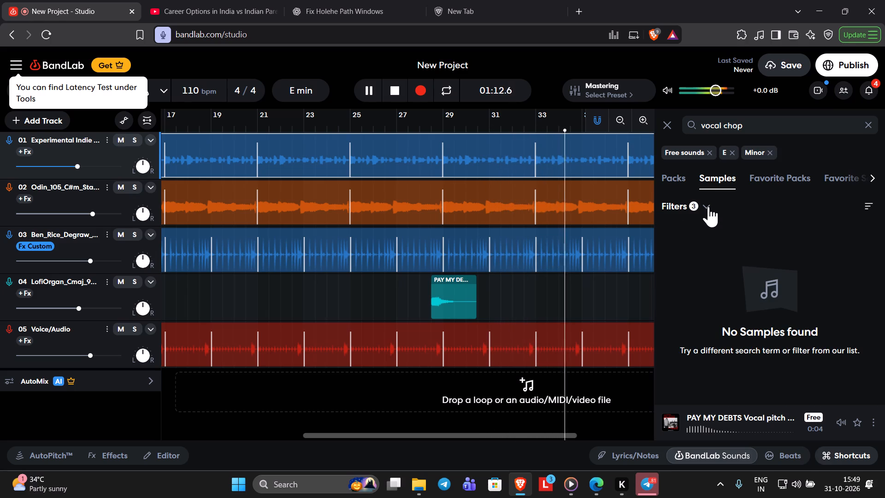
Remove the E key filter from the vocal chop search, keeping the Free sounds and Minor filters.
left_click(701, 203)
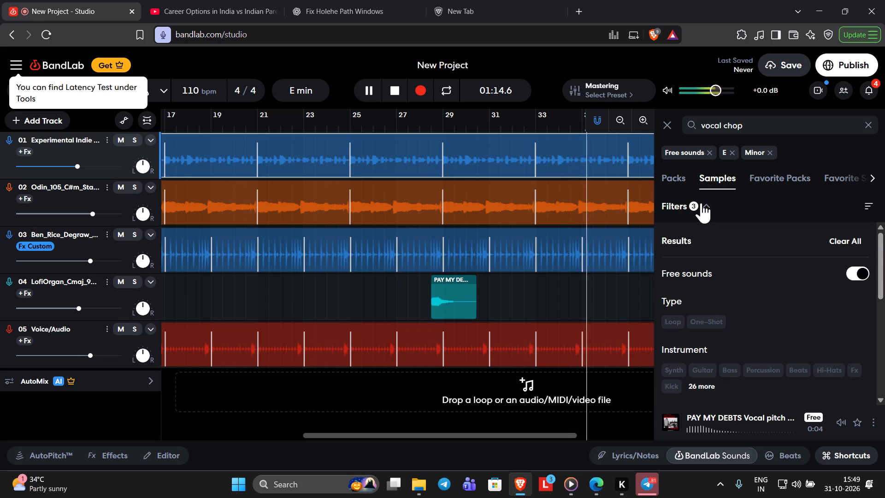
left_click(732, 151)
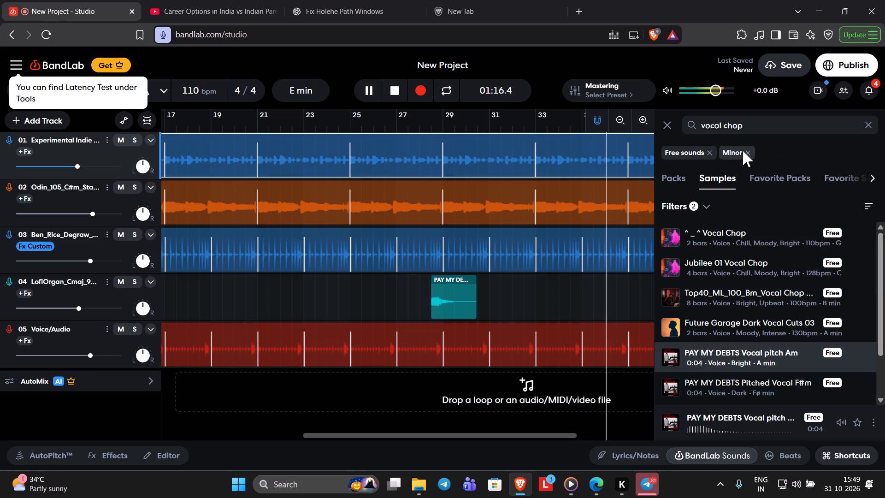
Open the PAY MY DEBTS Vocal pitch Am clip on track 04 in the audio editor and stop playback.
double_click(448, 296)
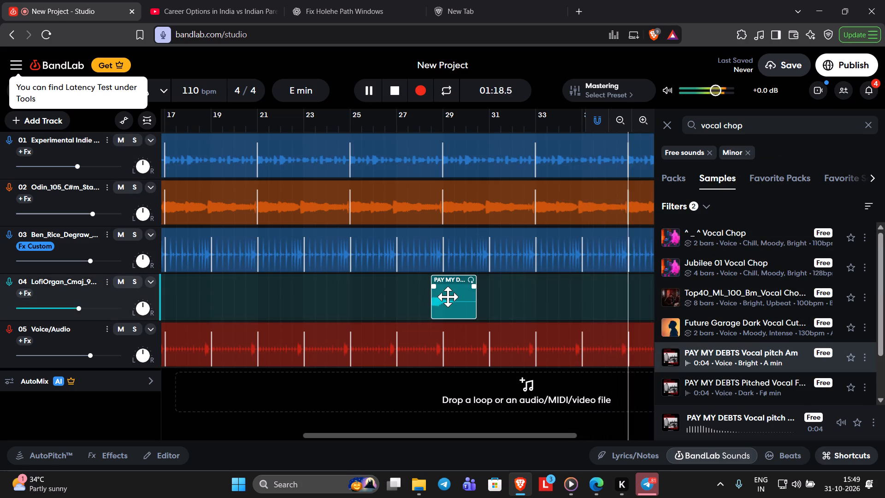
key("space")
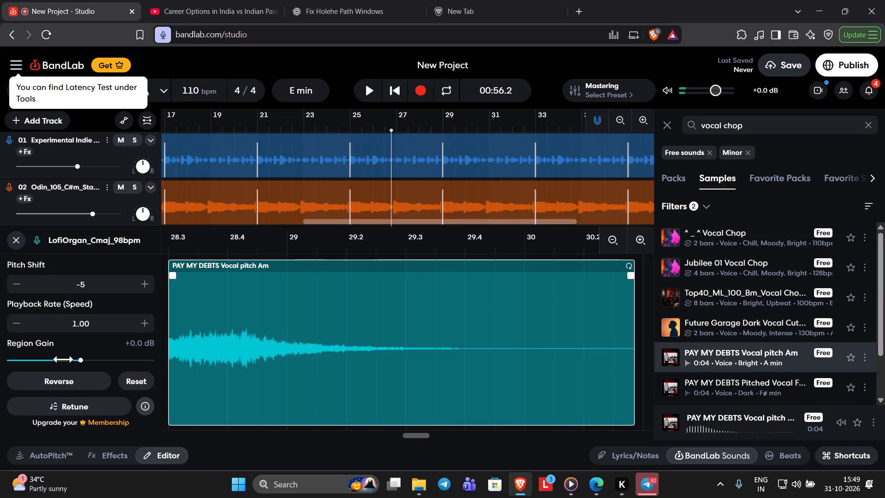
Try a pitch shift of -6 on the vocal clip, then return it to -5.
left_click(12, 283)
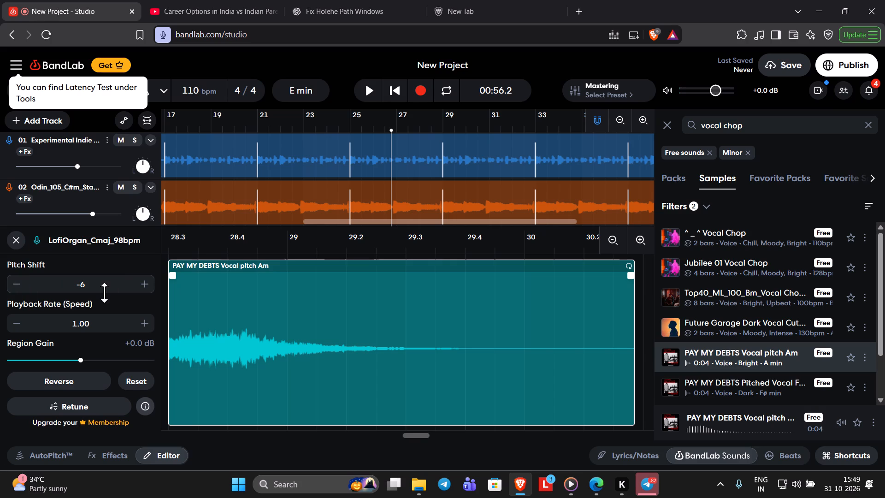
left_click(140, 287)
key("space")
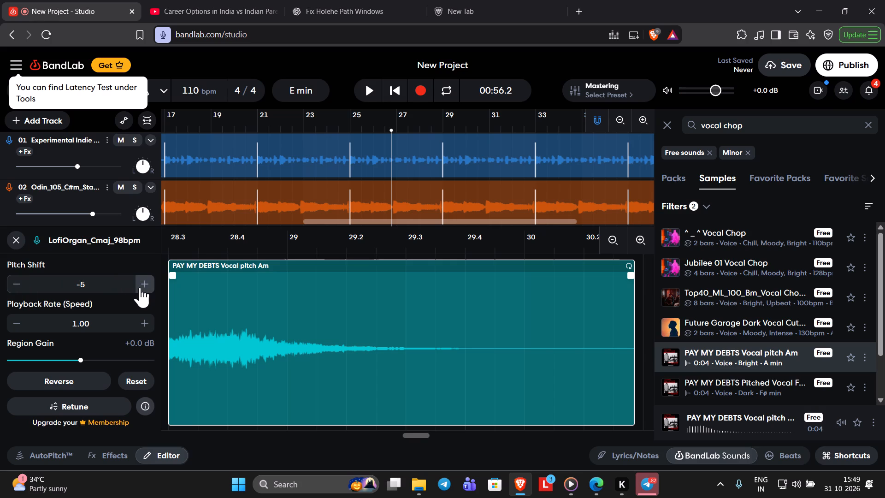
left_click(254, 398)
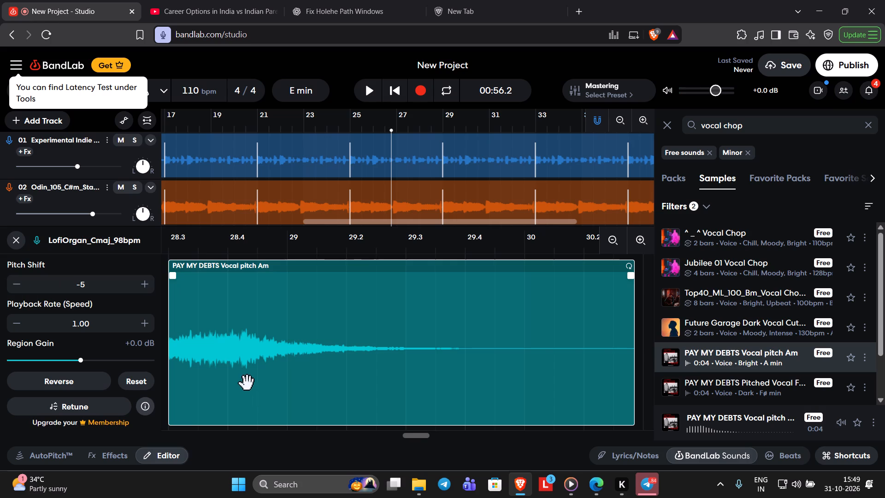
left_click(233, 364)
Reverse the vocal clip, listen to it from about bar 27 with the other tracks, and close the editor.
left_click(84, 388)
key("space")
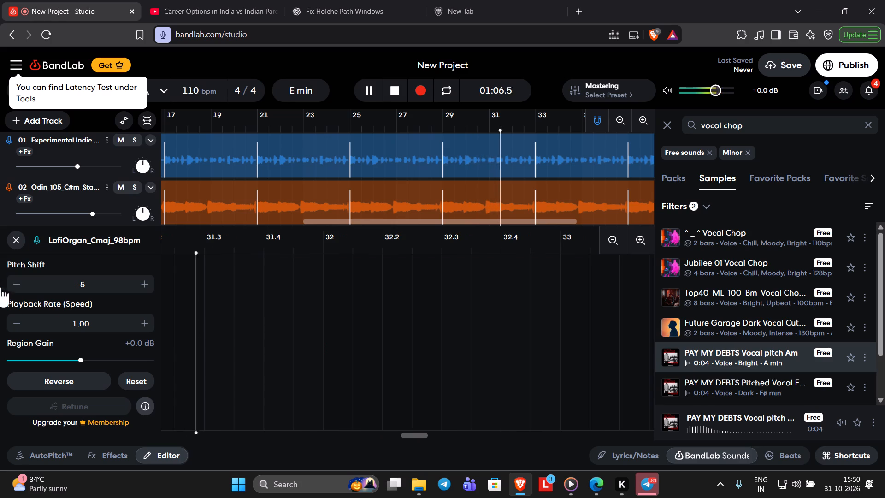
left_click(12, 243)
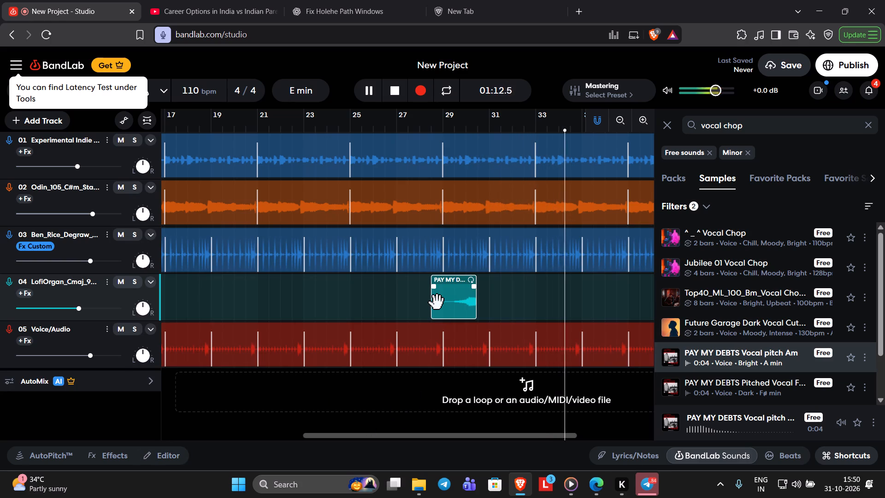
key("space")
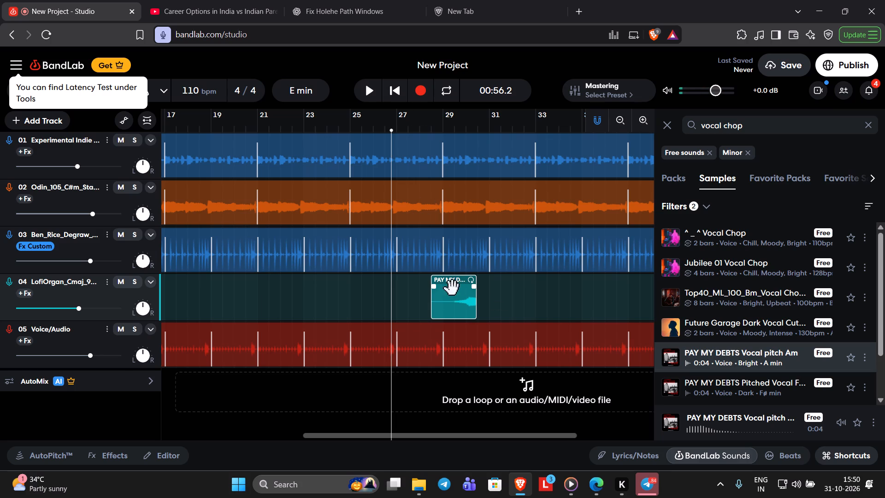
Slice the reversed PAY MY DEBTS Vocal pitch Am clip at about 01:03.6, just after bar 30, and delete the tail.
left_click(466, 319)
left_click(460, 129)
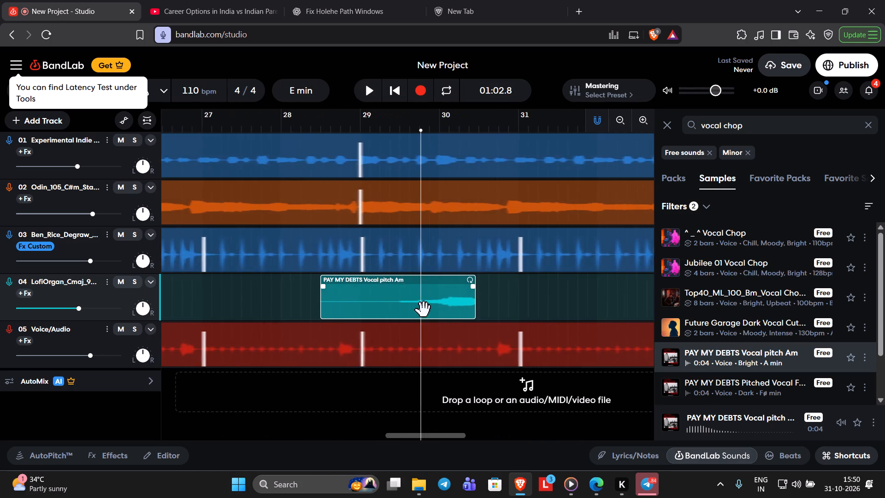
key("space")
key("space")
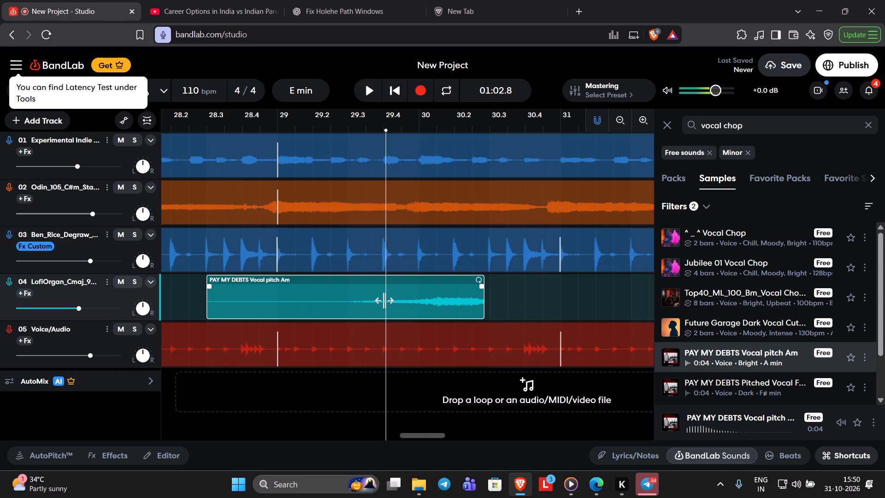
left_click_drag(384, 301, 437, 312)
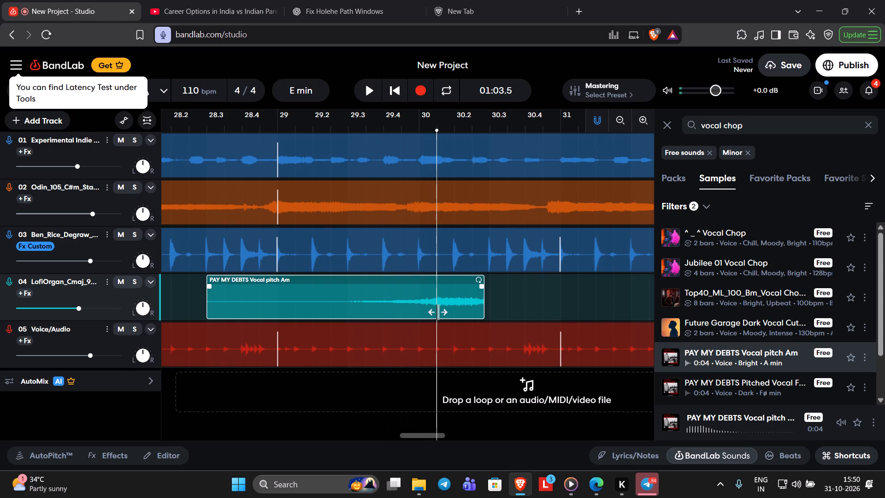
left_click_drag(437, 312, 441, 314)
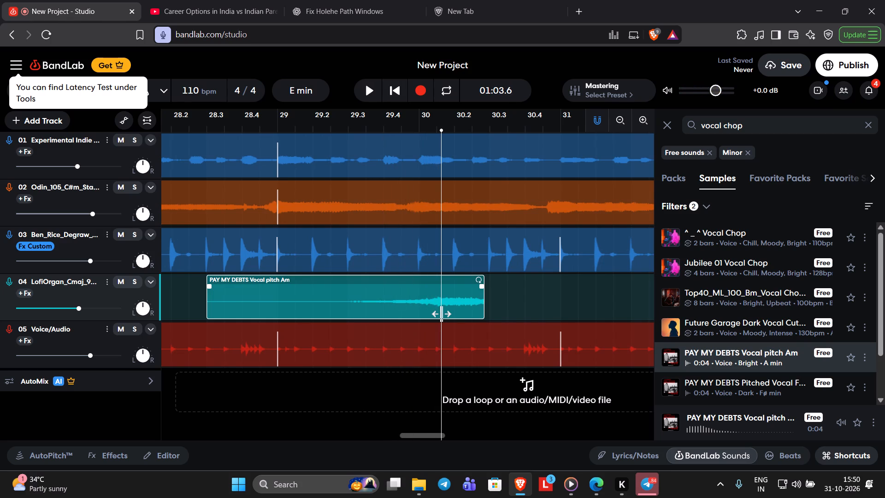
right_click(441, 314)
right_click(441, 314)
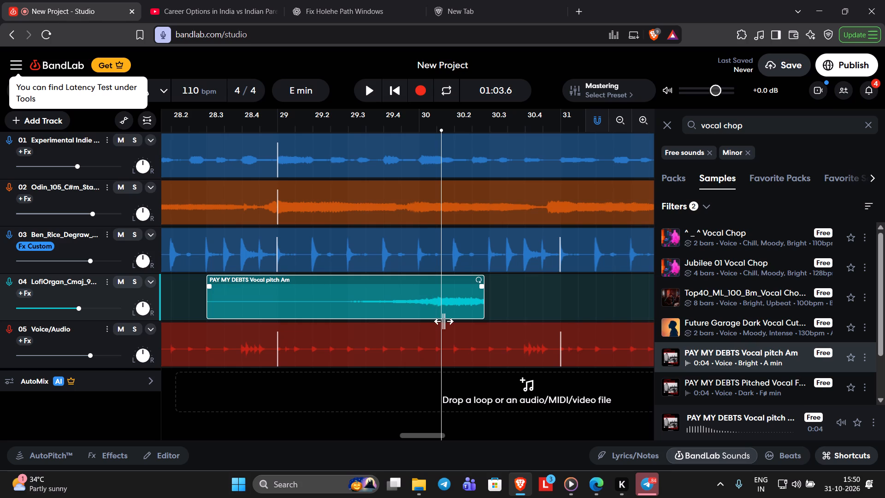
right_click(443, 320)
right_click(443, 320)
right_click(444, 306)
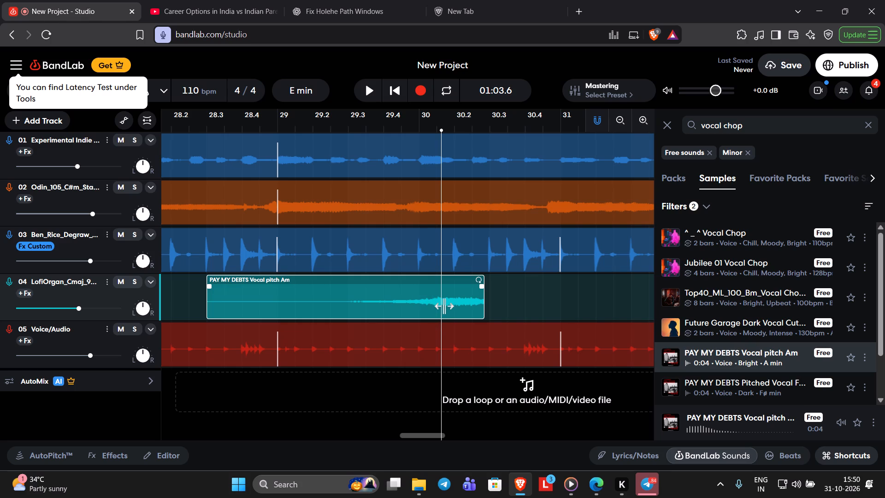
right_click(450, 303)
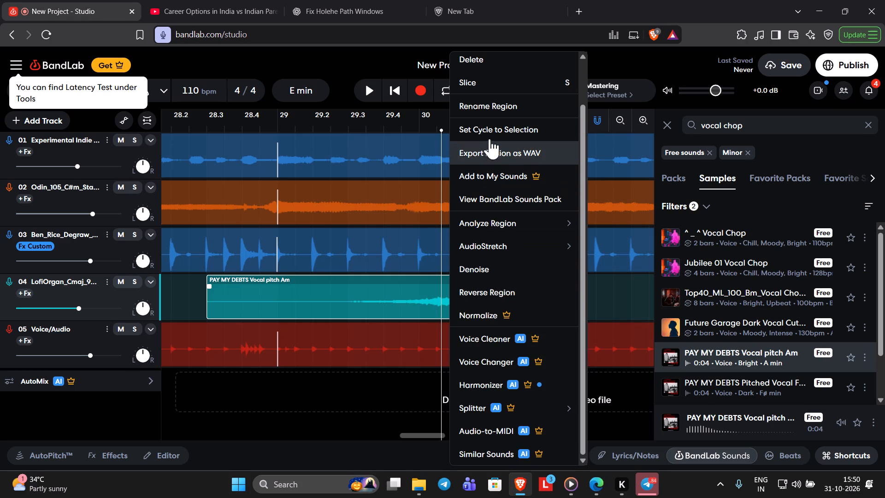
left_click(494, 88)
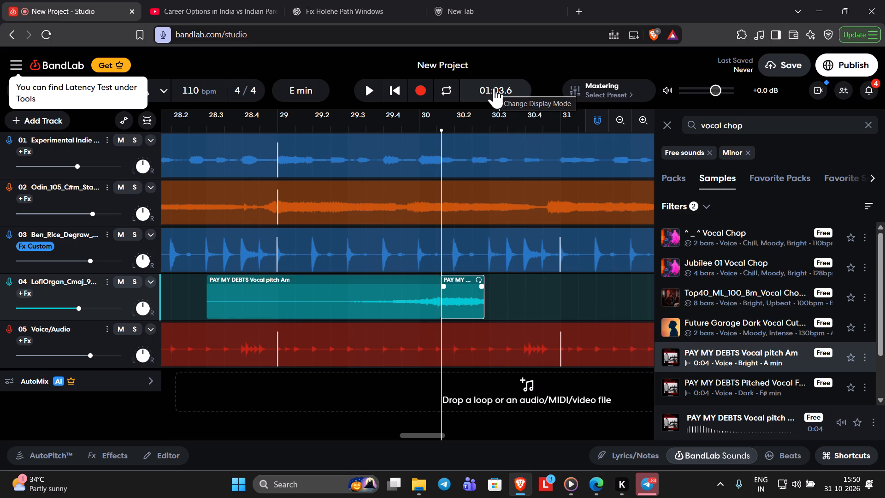
key("BackSpace")
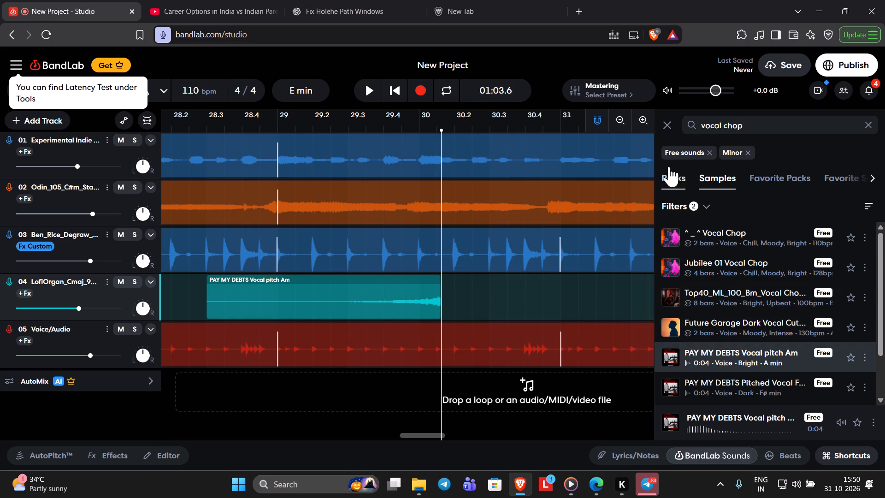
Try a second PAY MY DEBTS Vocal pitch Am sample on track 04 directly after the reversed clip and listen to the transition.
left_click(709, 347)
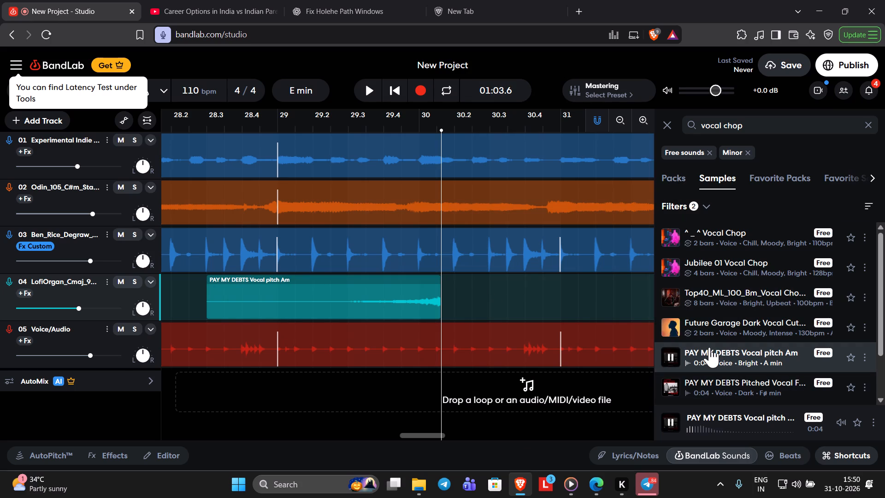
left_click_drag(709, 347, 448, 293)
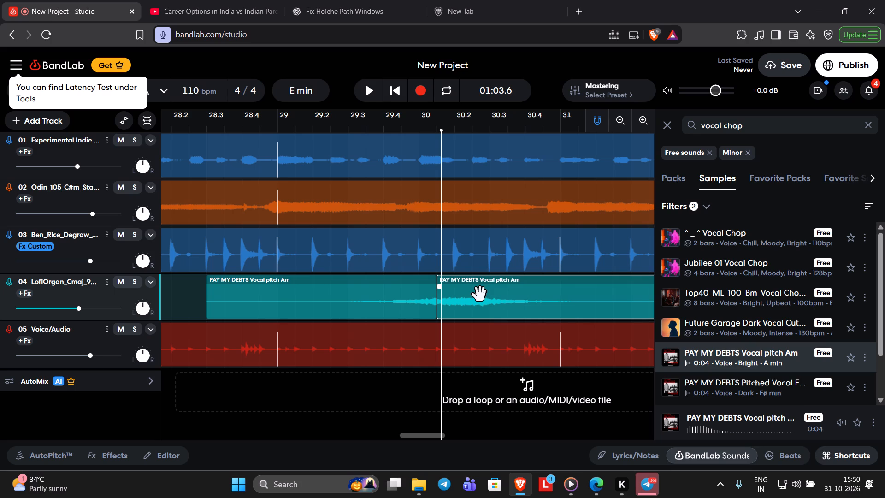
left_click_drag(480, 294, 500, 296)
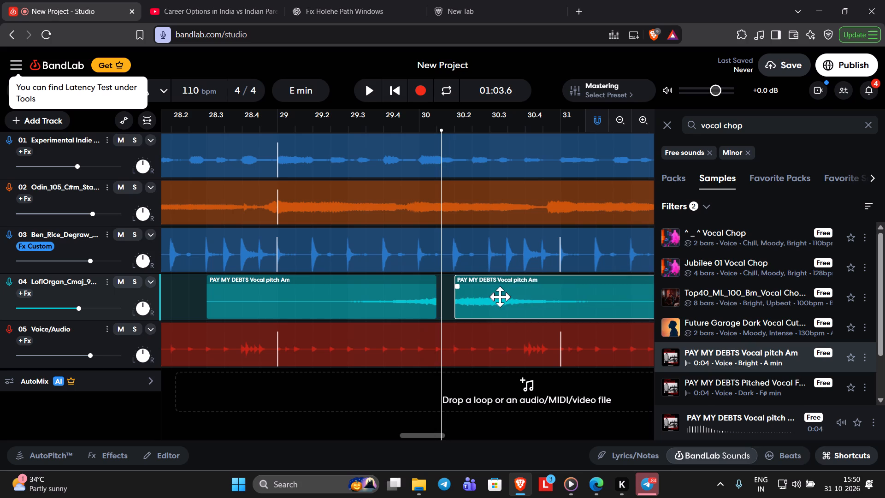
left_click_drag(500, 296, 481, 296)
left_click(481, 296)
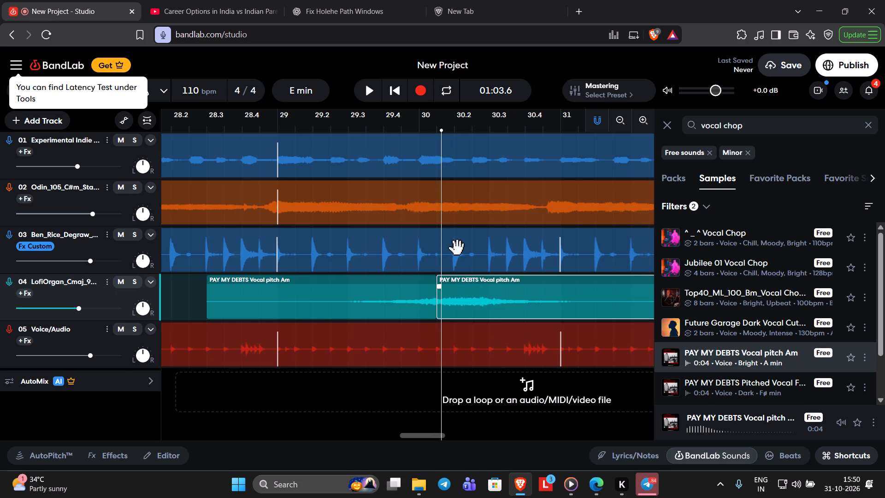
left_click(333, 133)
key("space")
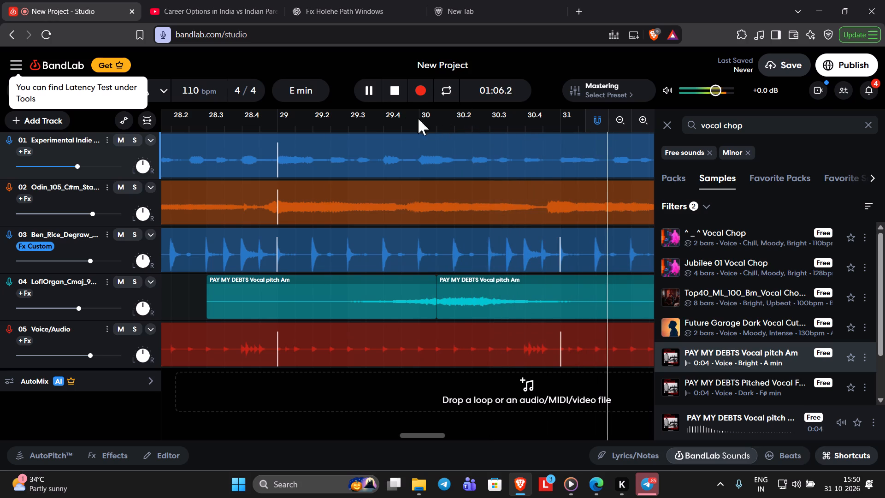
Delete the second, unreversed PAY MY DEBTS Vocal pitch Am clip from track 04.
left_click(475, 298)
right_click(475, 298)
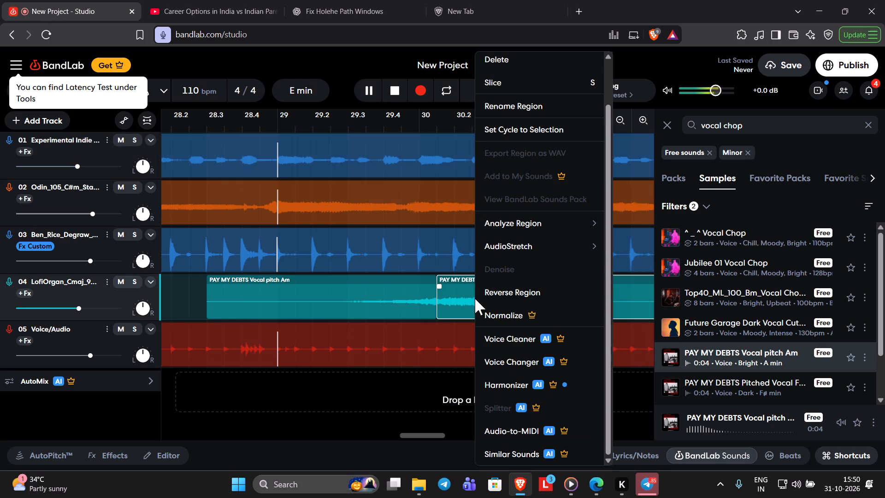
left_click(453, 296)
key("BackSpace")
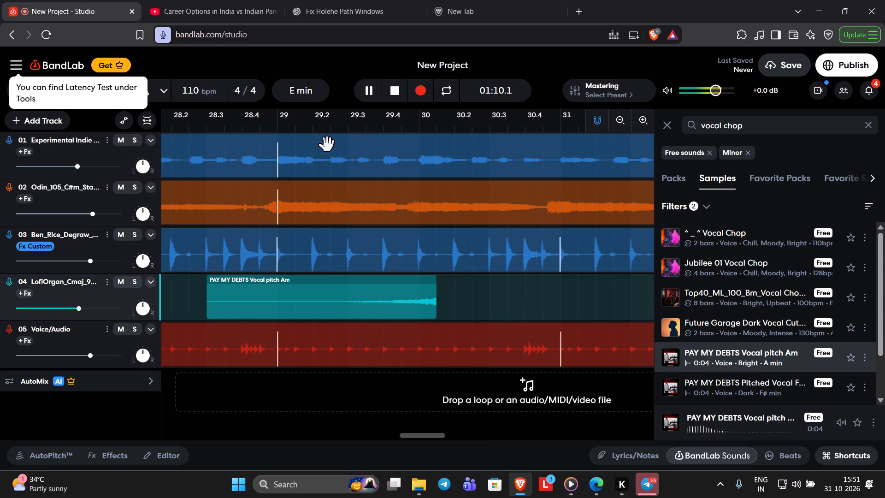
Audition the ^_^ Vocal Chop sample over the playing arrangement and place it on track 04 at bar 37.
key("space")
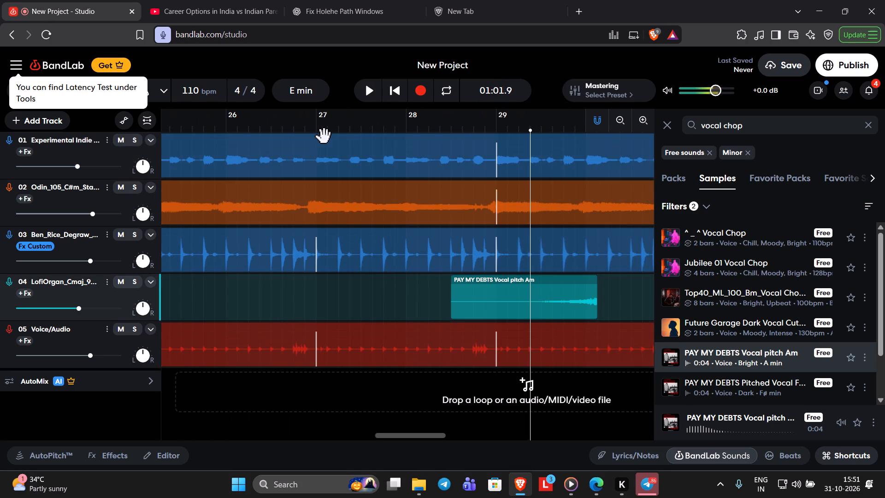
key("space")
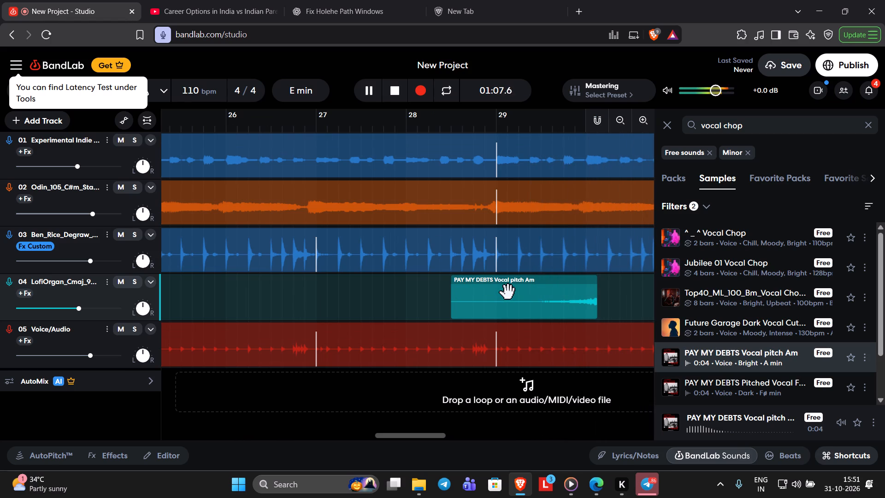
left_click(734, 248)
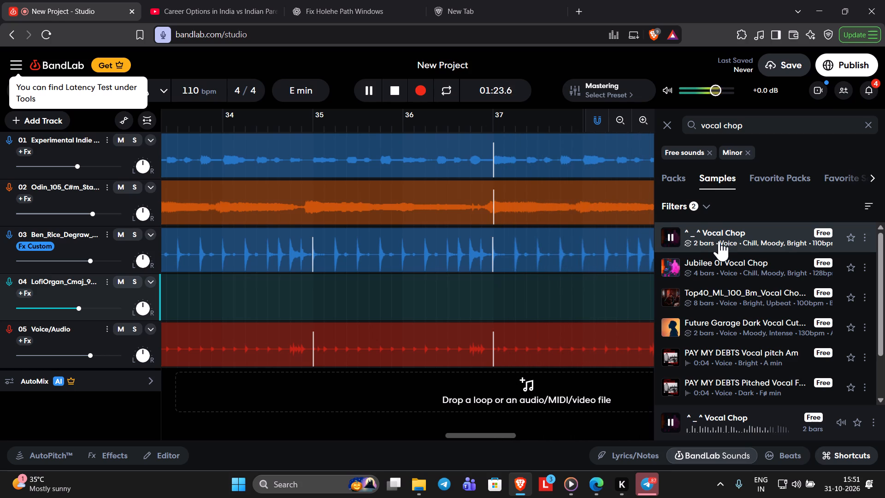
left_click_drag(719, 241, 490, 294)
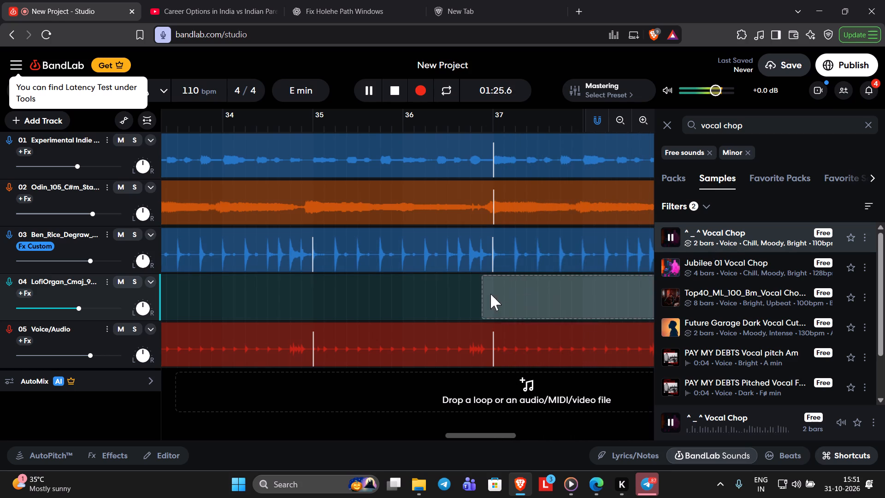
left_click_drag(501, 297, 509, 298)
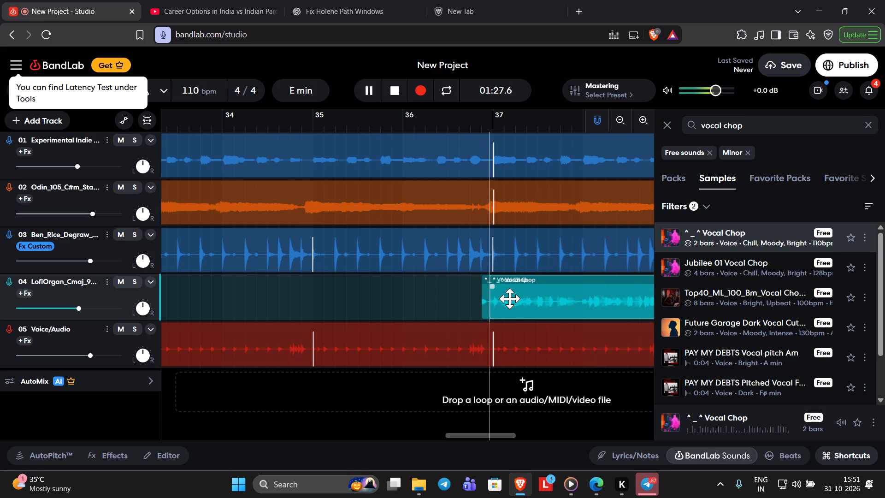
left_click_drag(509, 298, 511, 299)
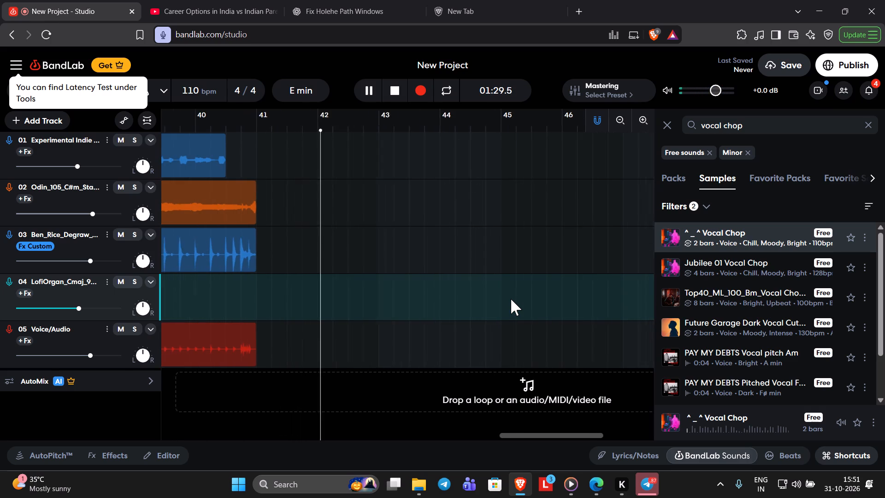
Move the reversed vocal clip on track 04 so it ends at bar 37, directly before the ^_^ Vocal Chop clip.
scroll(511, 299, "right", 6)
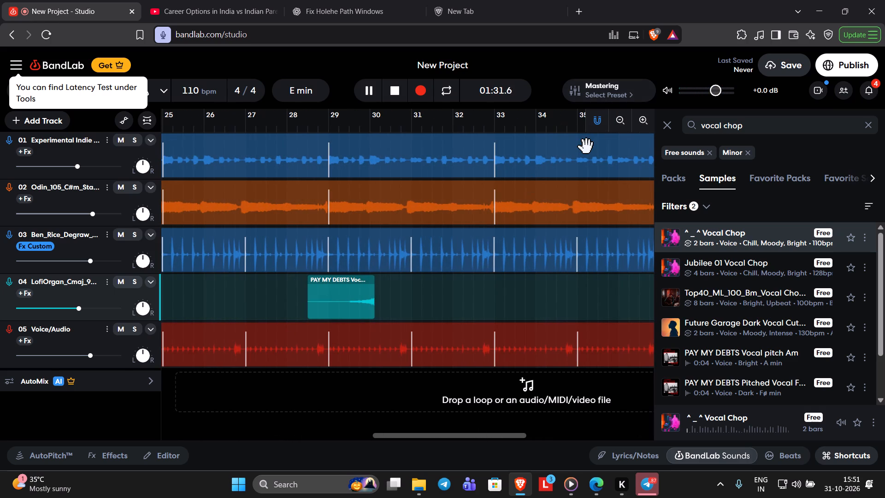
left_click_drag(426, 296, 620, 295)
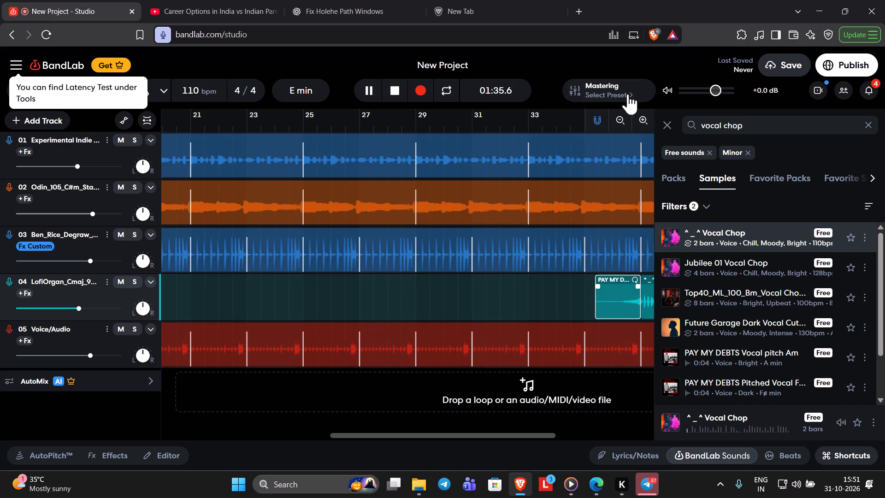
Listen to the reversed vocal leading into the ^_^ Vocal Chop, starting from about bar 34.
left_click(564, 131)
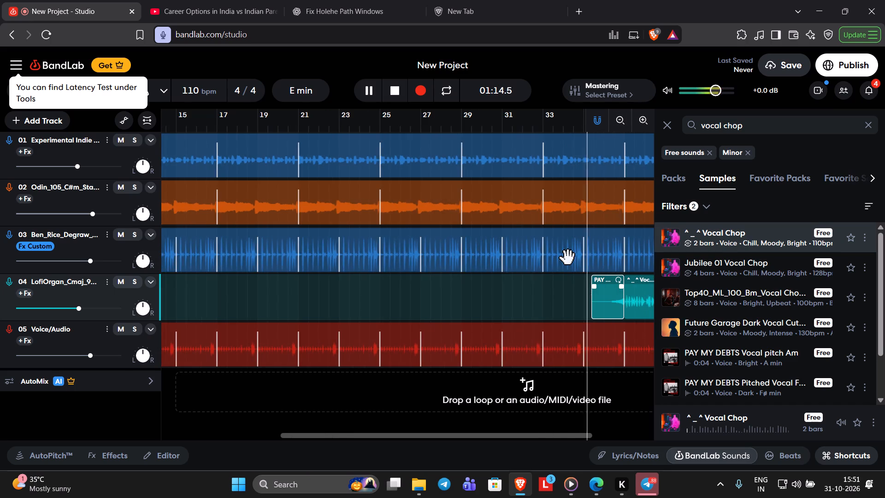
scroll(597, 270, "left", 2)
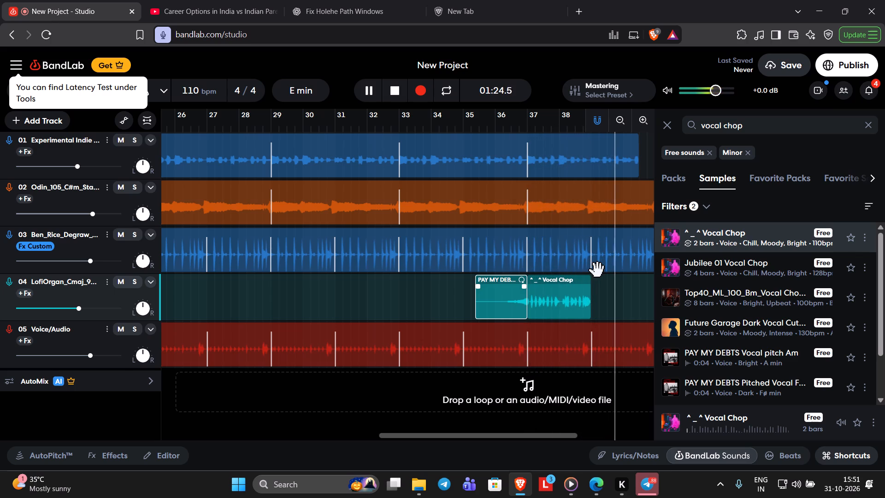
Play the song's opening from about bar 2 and delete the hatched Odin_105_C#m clip at the start of track 02.
scroll(395, 215, "right", 8)
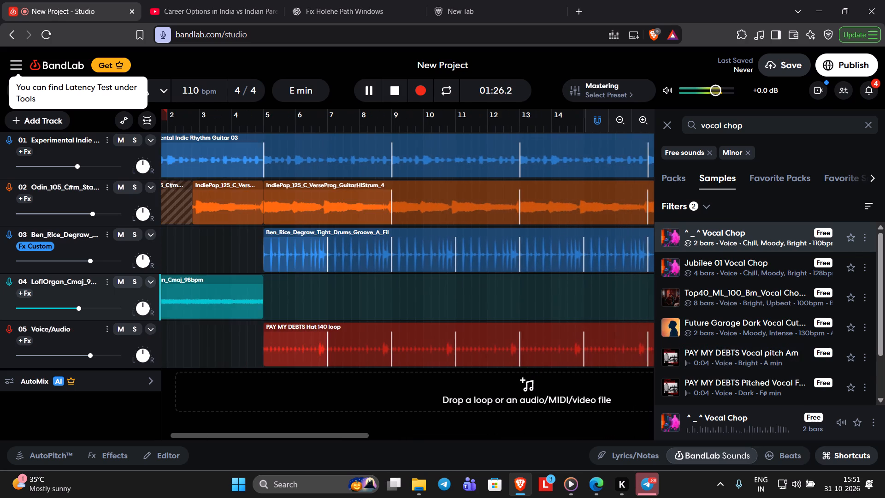
left_click(262, 114)
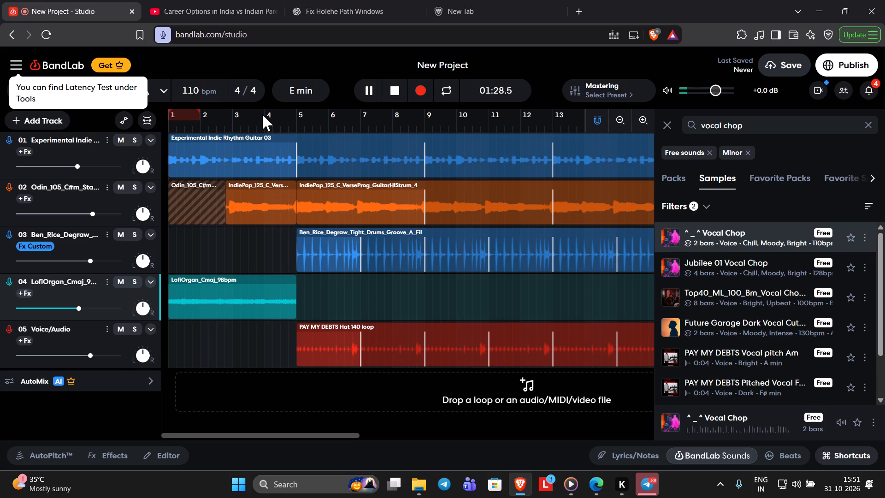
left_click(203, 124)
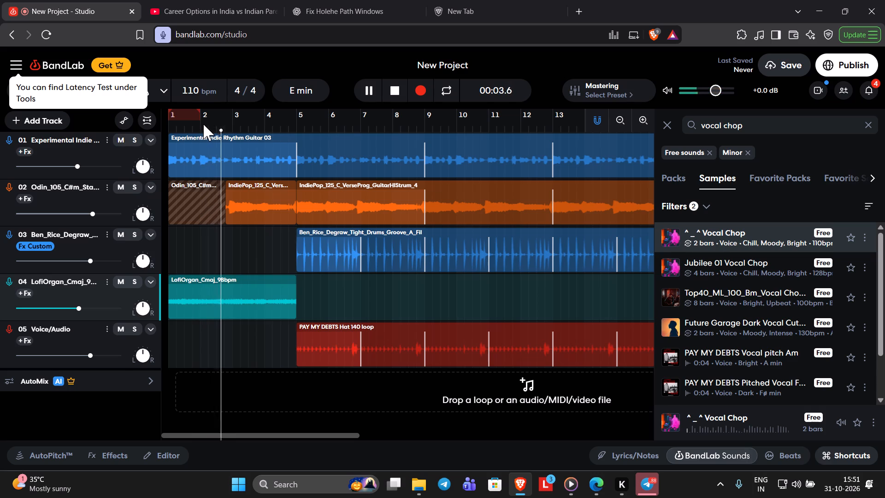
left_click(308, 133)
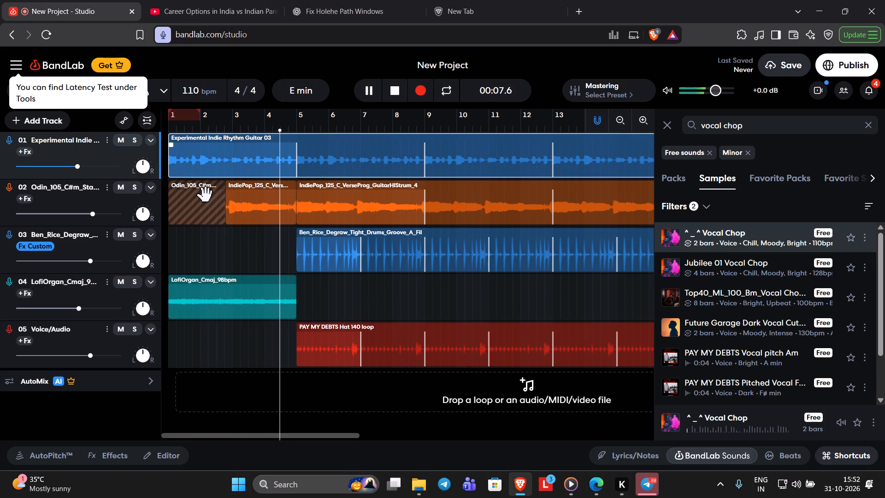
left_click(206, 195)
key("BackSpace")
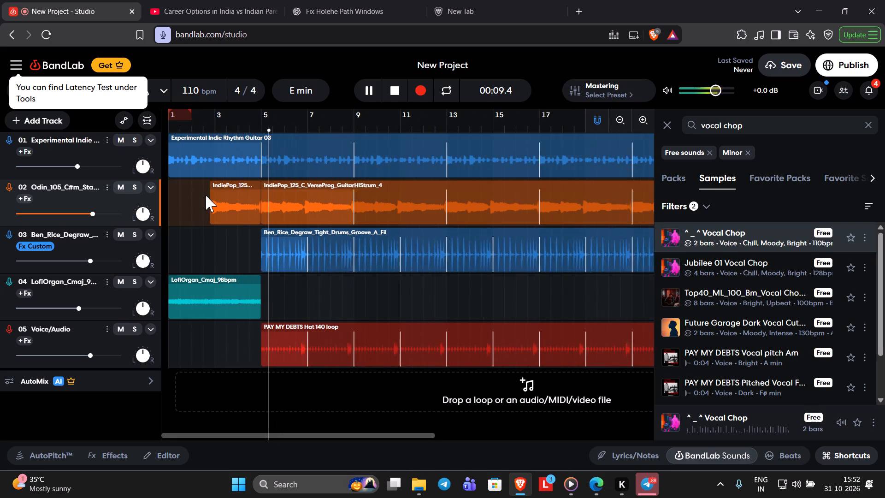
Play the arrangement from about bar 35 to check the vocal section on track 04.
left_click(380, 123)
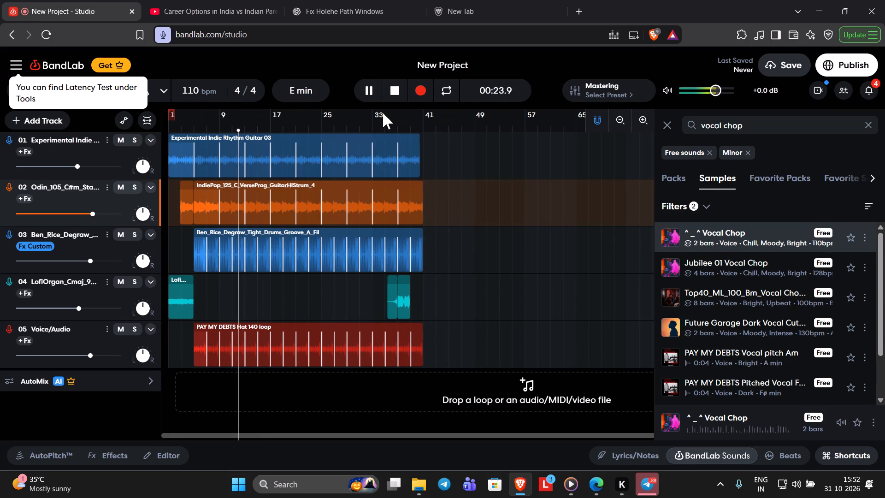
left_click(382, 114)
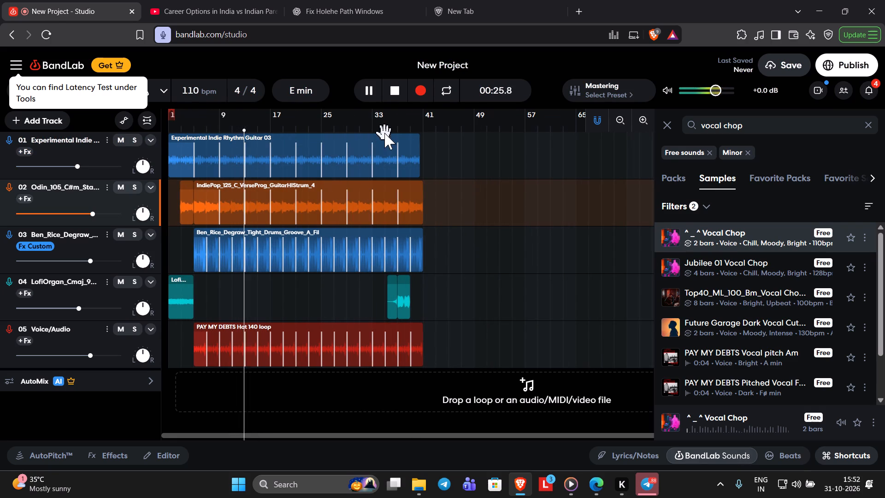
left_click(386, 132)
left_click(387, 128)
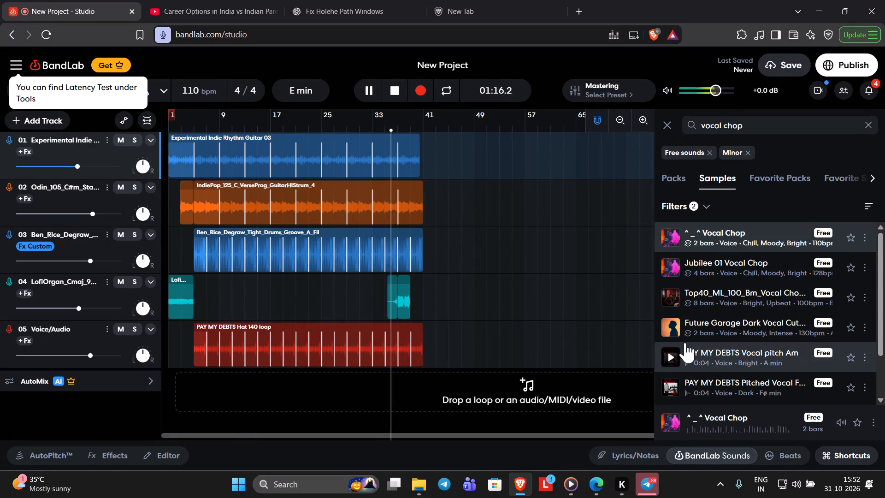
Search the samples for "enivornment" in place of vocal chop.
scroll(701, 407, "down", 1)
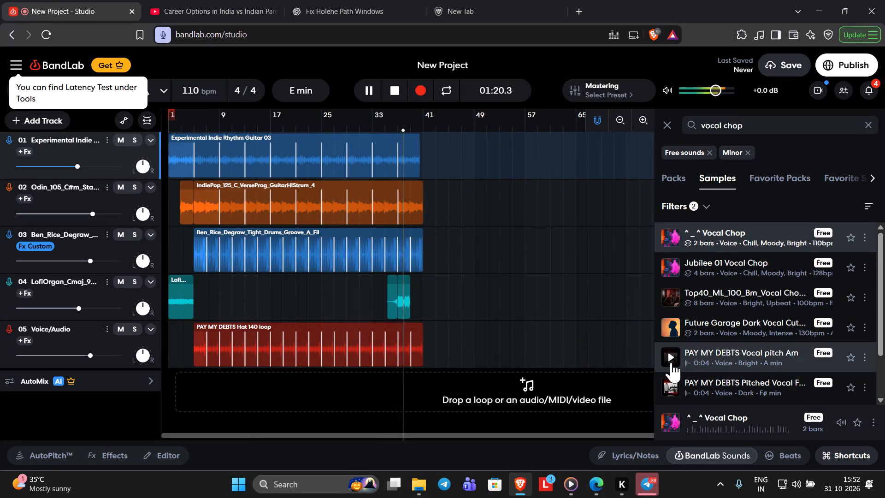
left_click(866, 121)
type("enivornment")
key("Return")
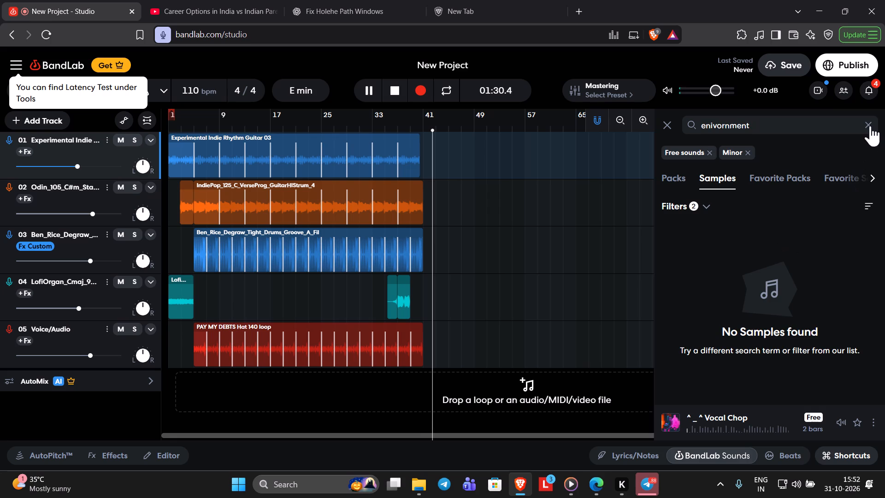
Search the samples for "pads", filter them to the key of E minor, and remove the Free sounds filter.
left_click(870, 126)
type("pads")
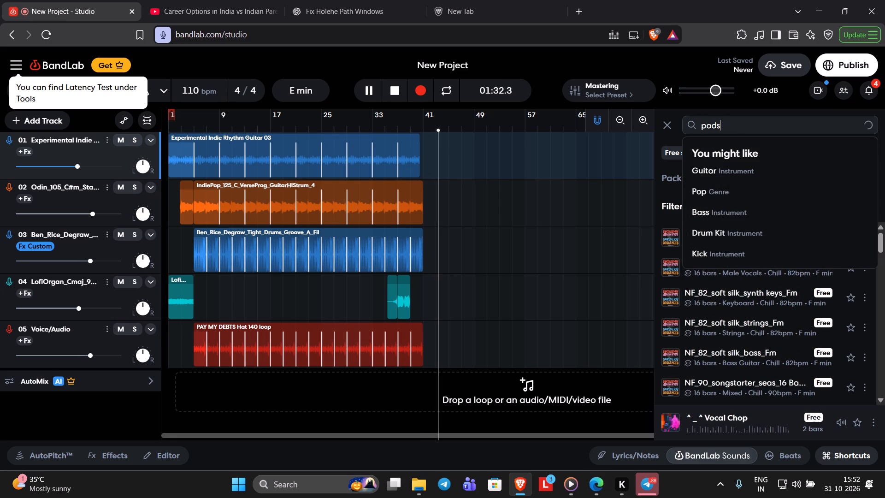
key("Return")
left_click(705, 212)
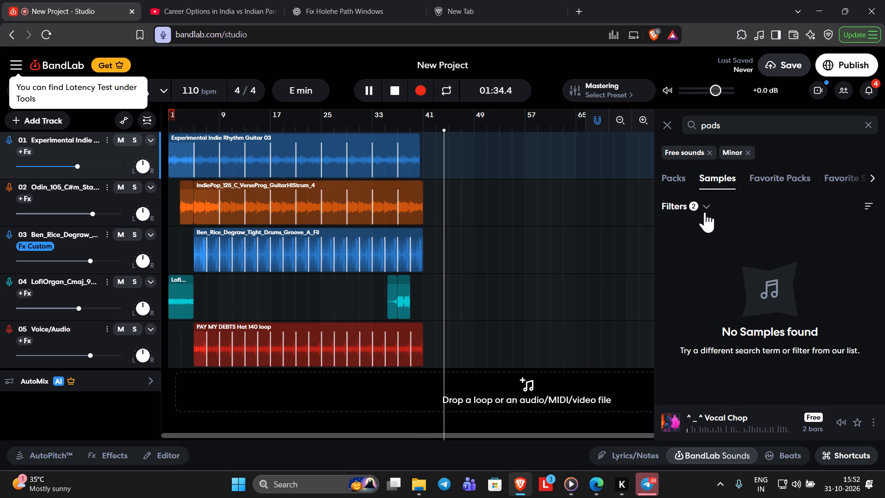
scroll(723, 286, "down", 5)
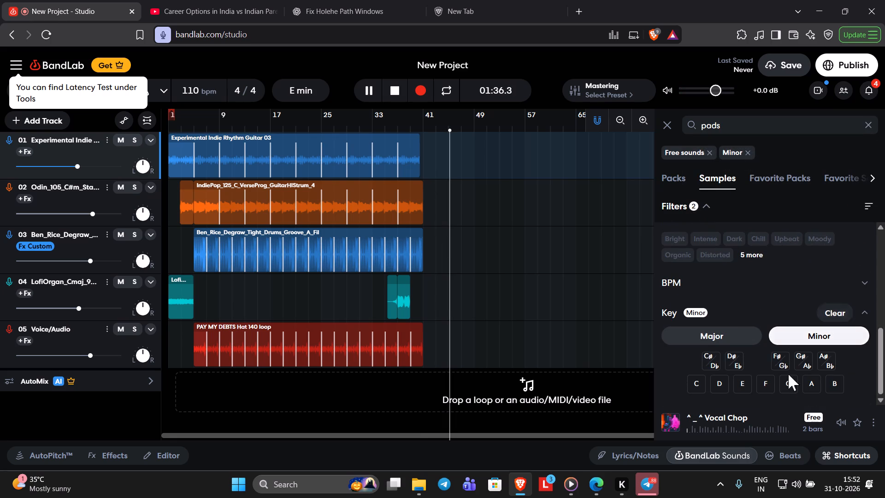
left_click(748, 381)
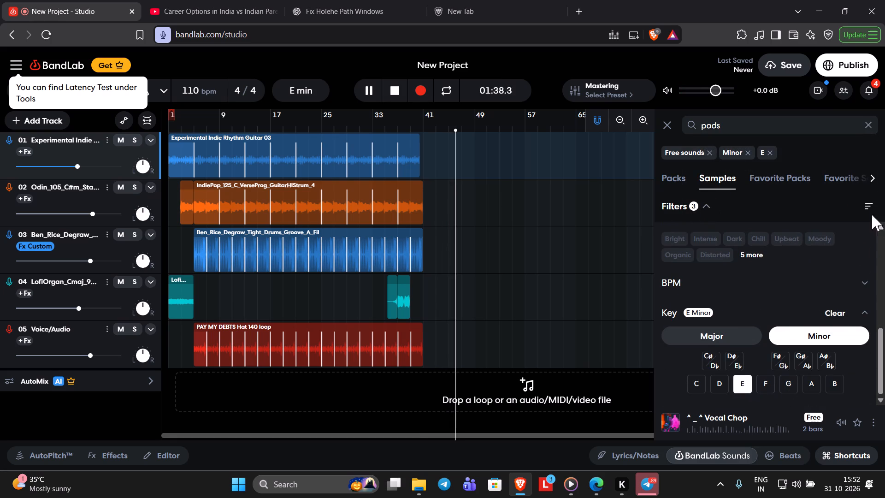
scroll(819, 223, "up", 5)
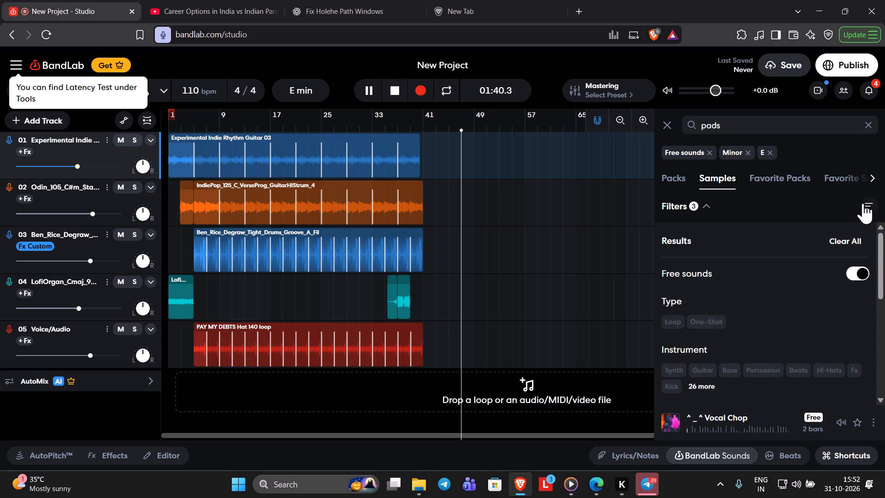
left_click(869, 196)
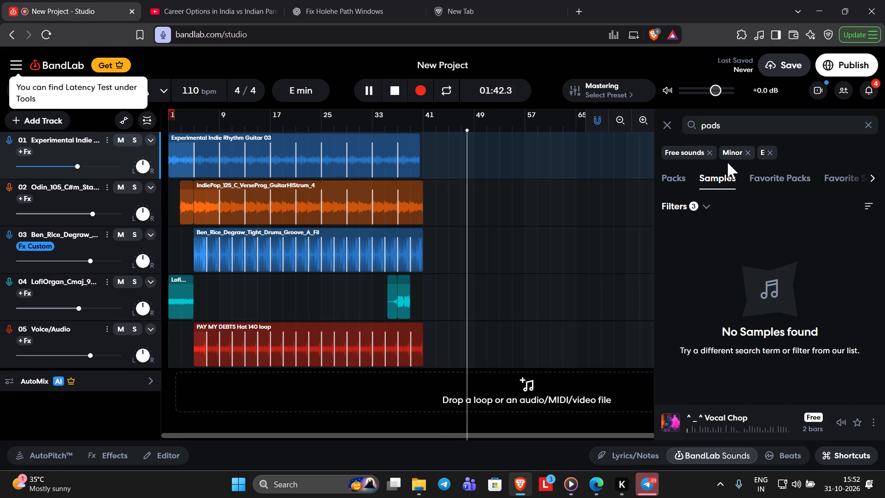
left_click(708, 154)
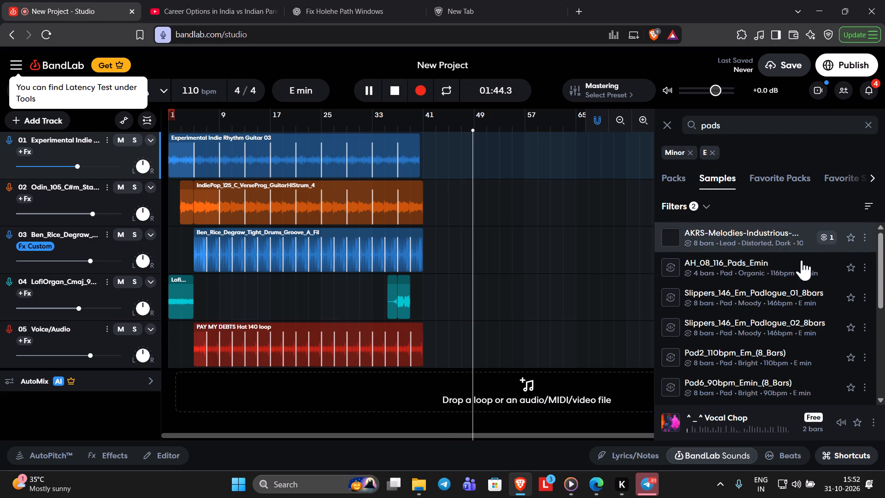
Stop the song playback and audition the first E minor pad samples, from AKRS-Melodies-Industrious-Pads through both Slippers Padlogue loops to Pad2_110bpm.
left_click(786, 248)
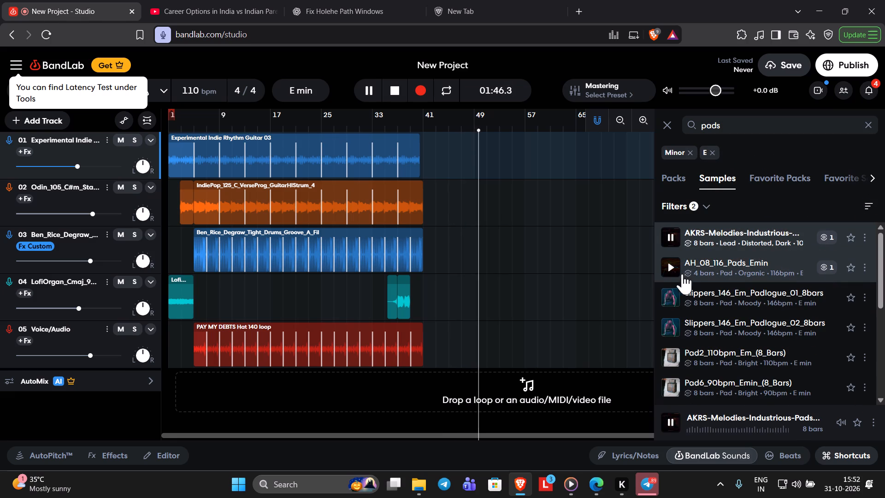
key("space")
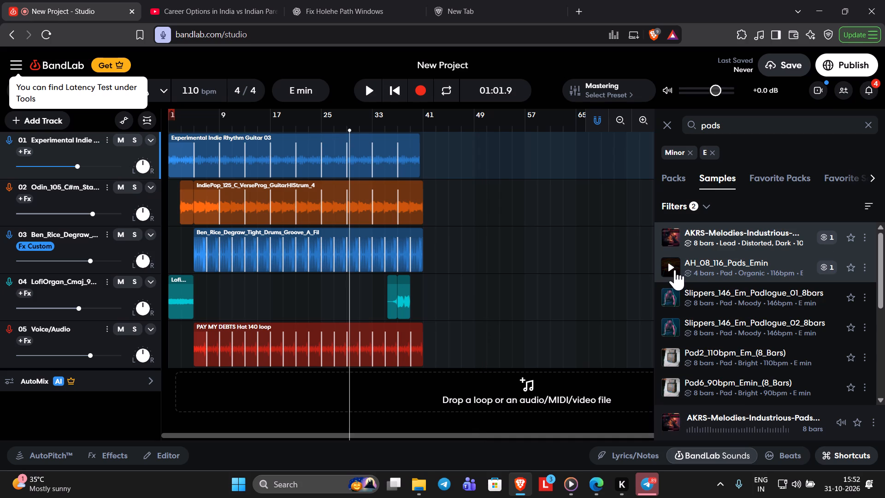
left_click(675, 270)
left_click(673, 291)
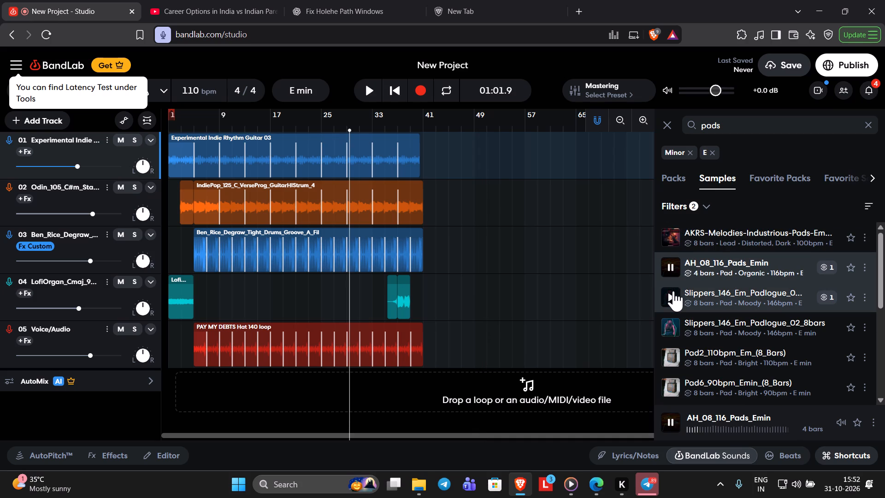
left_click(673, 322)
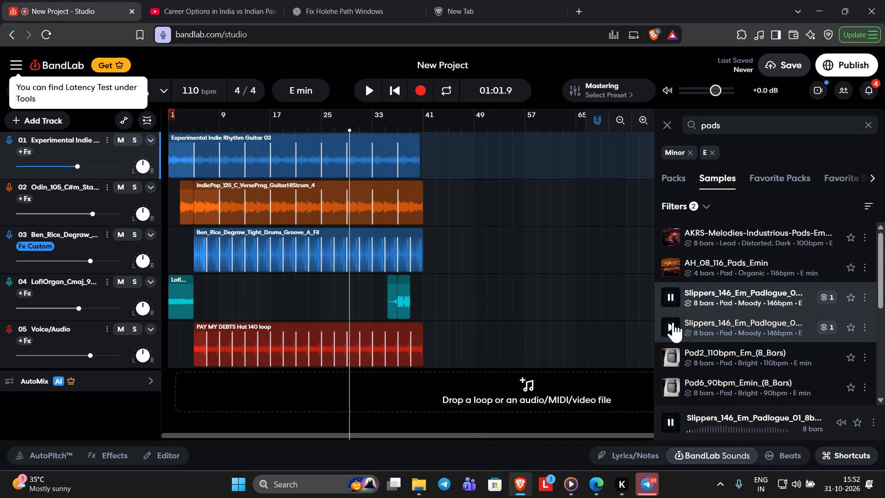
left_click(668, 292)
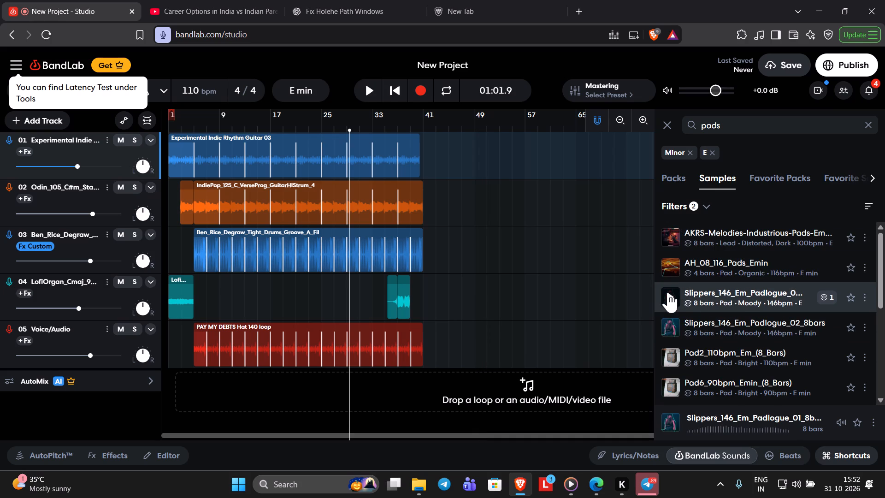
left_click(669, 297)
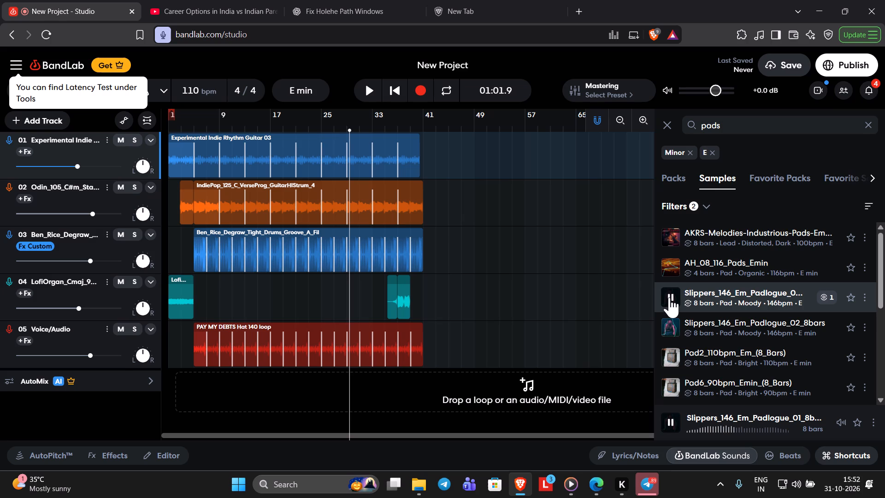
left_click(674, 332)
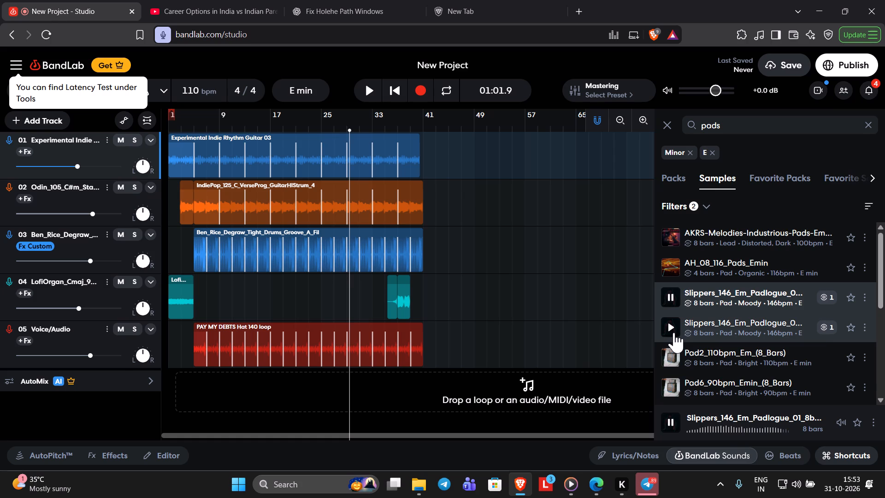
left_click(670, 361)
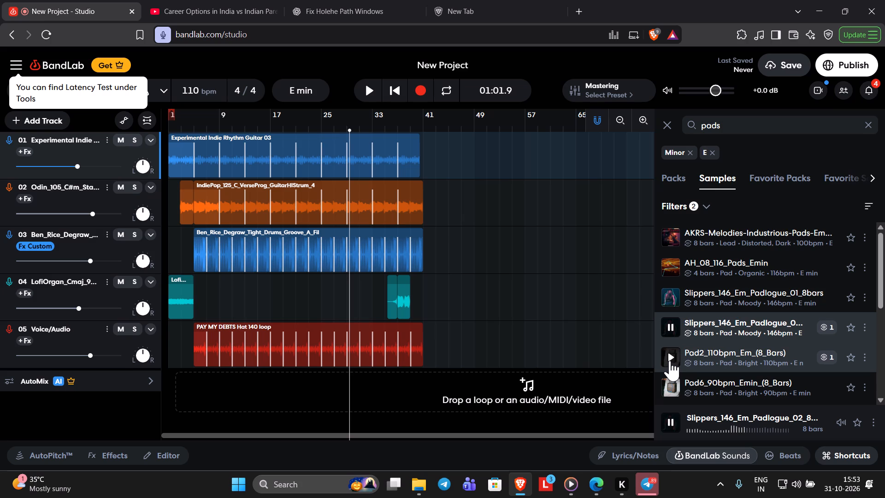
Audition further pad samples, including Pad6_90bpm, AROC_CassettePad, StellarPad22, BreathOfLife01, L&L_Case_125 and CMPH_Loops_108.
scroll(676, 374, "down", 1)
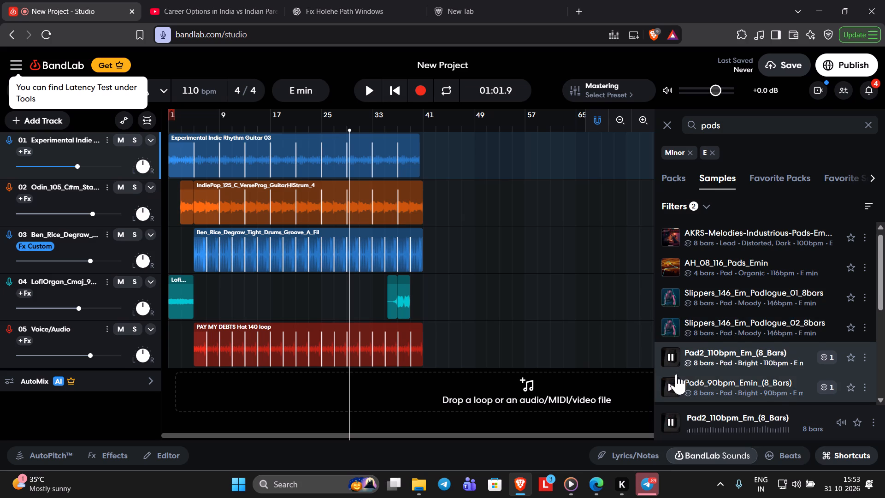
scroll(676, 374, "down", 1)
left_click(676, 359)
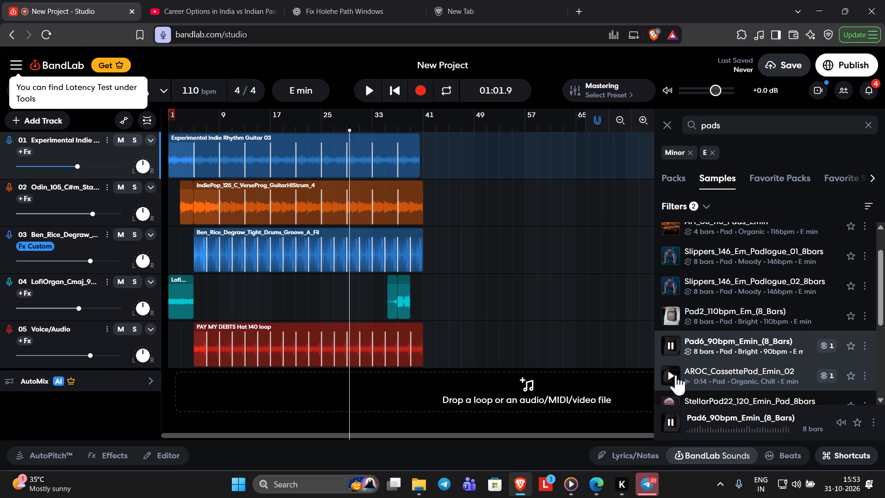
left_click(676, 375)
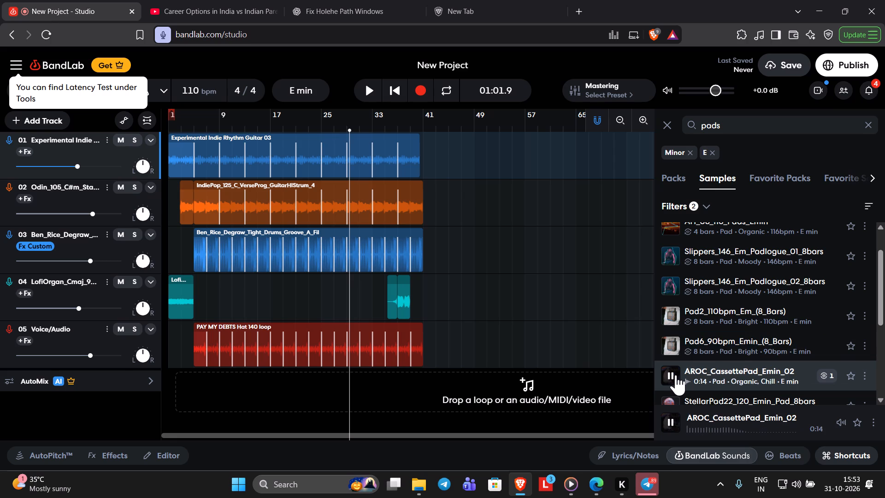
scroll(676, 375, "down", 1)
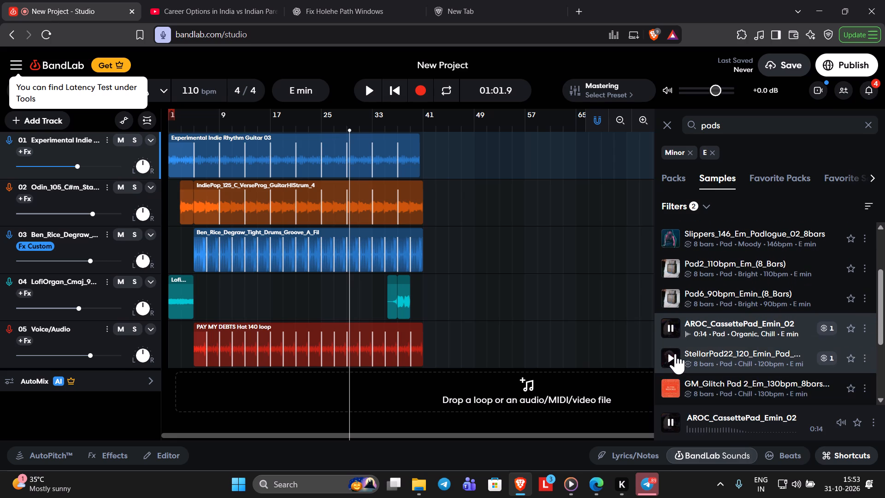
left_click(673, 358)
scroll(673, 358, "down", 1)
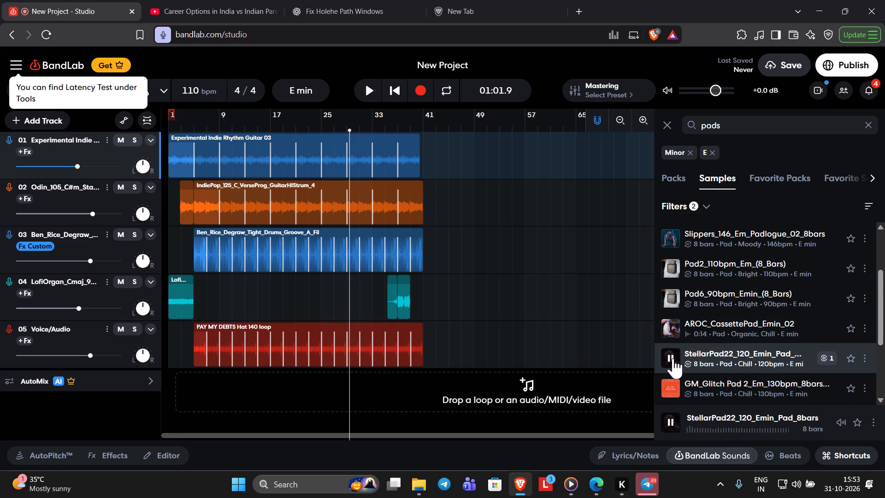
scroll(673, 358, "down", 1)
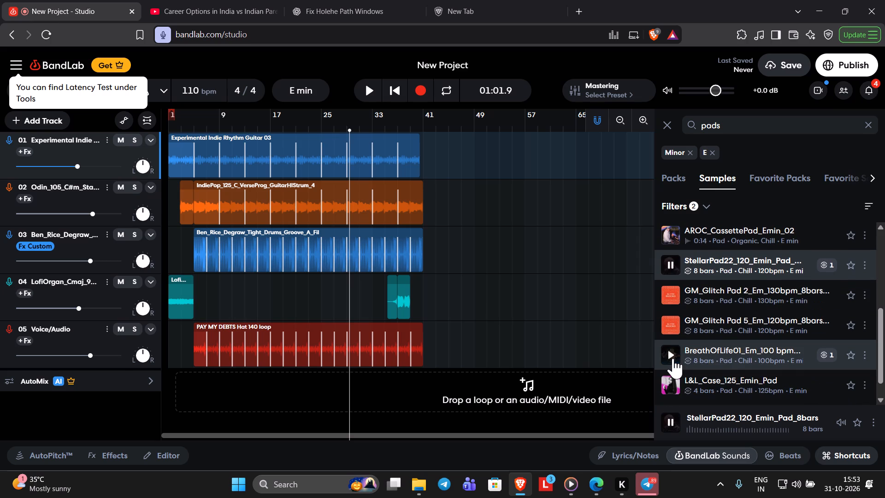
left_click(673, 358)
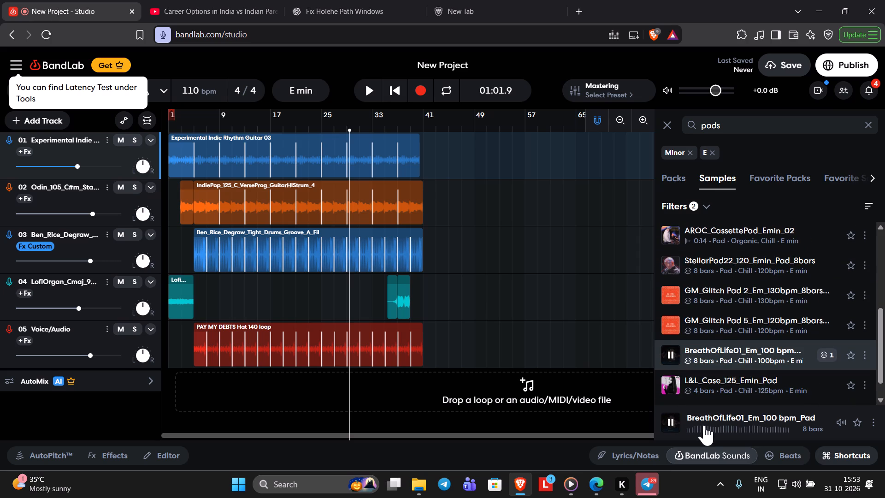
left_click(704, 425)
scroll(754, 325, "down", 1)
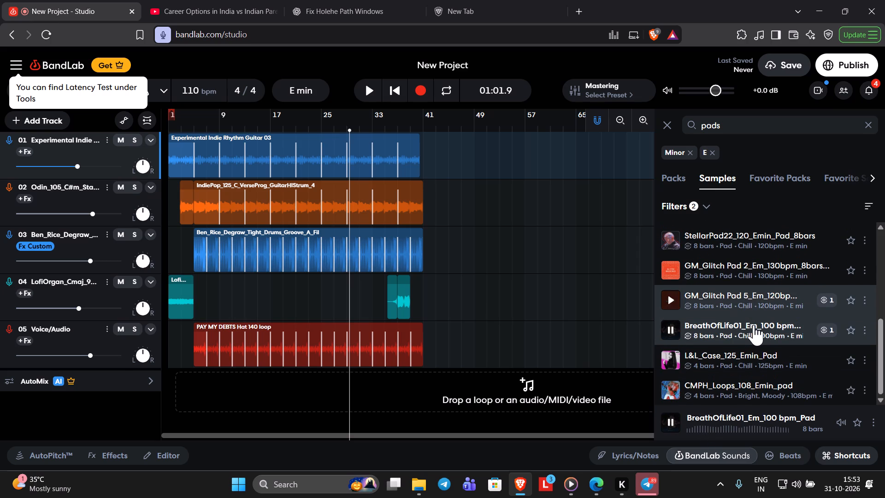
left_click(668, 339)
left_click(666, 358)
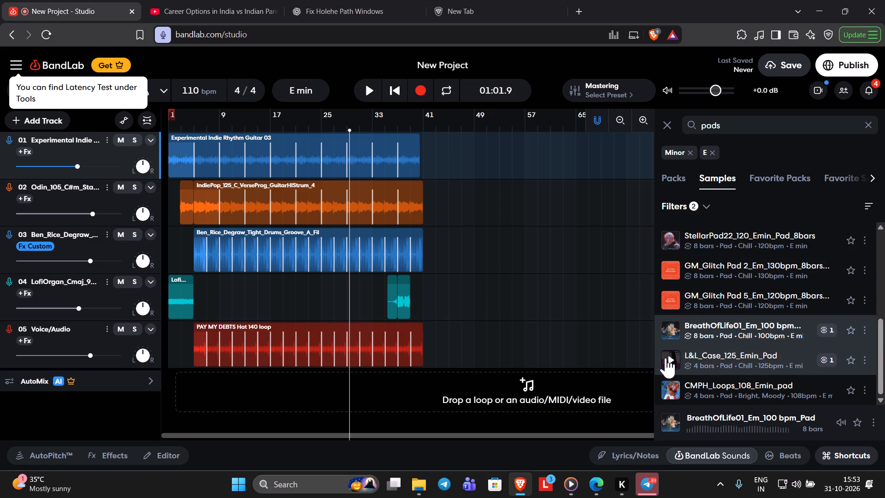
left_click(670, 386)
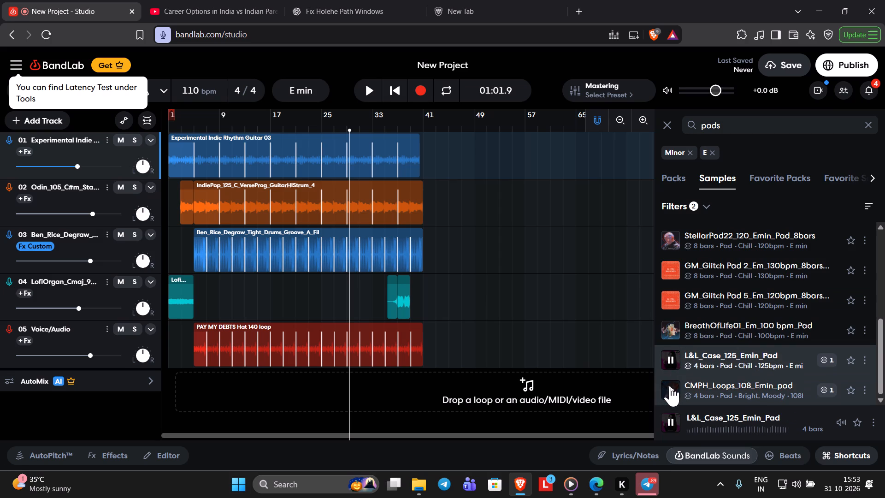
scroll(713, 360, "down", 2)
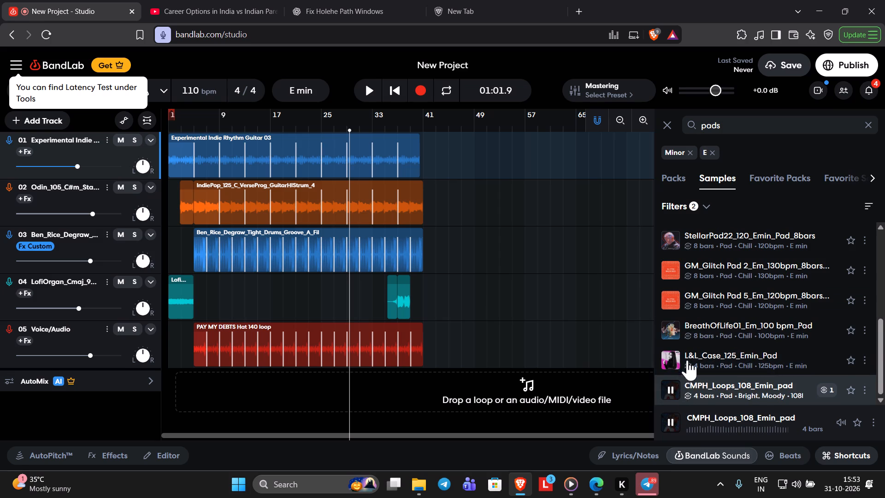
Re-audition the E minor pad samples from AH_08_116_Pads through the Slippers Padlogue loops, Pad2, Pad6 and AROC_CassettePad to L&L_Case_125.
scroll(704, 282, "up", 3)
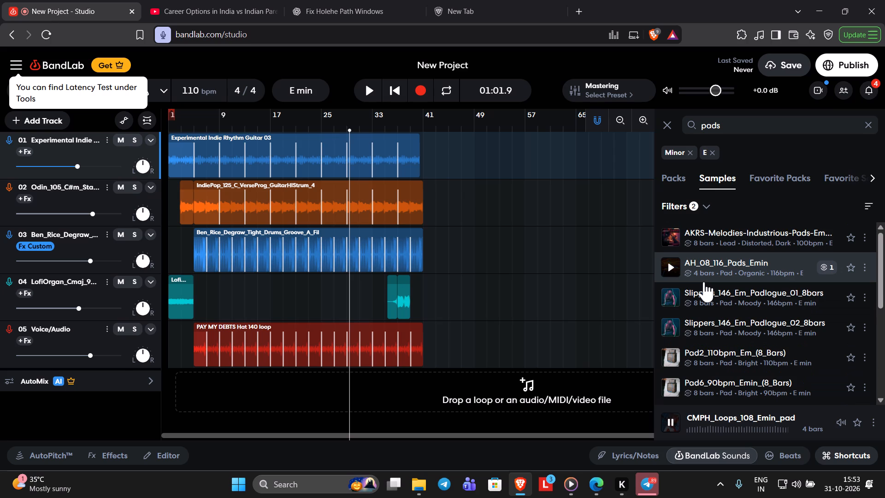
left_click(678, 263)
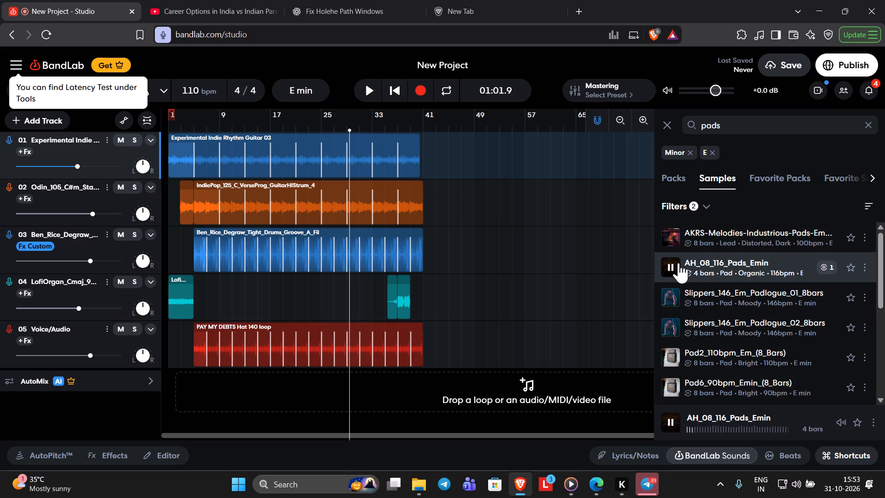
left_click(674, 290)
left_click(678, 330)
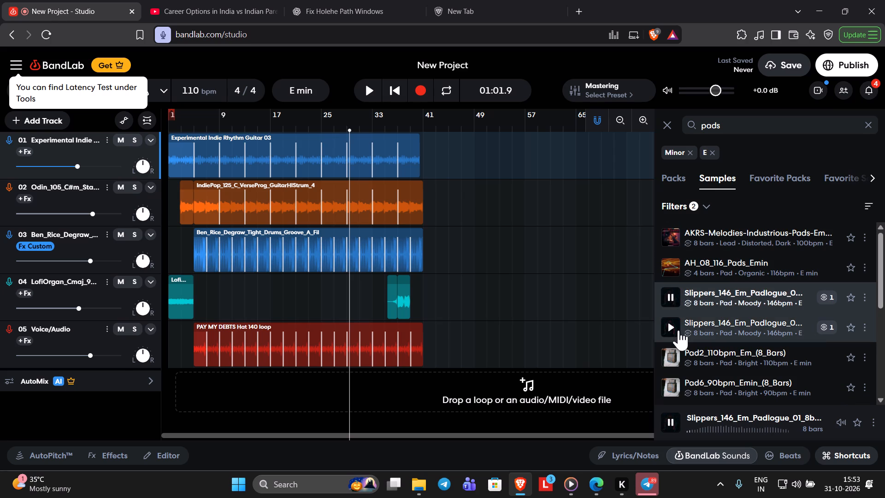
left_click(679, 361)
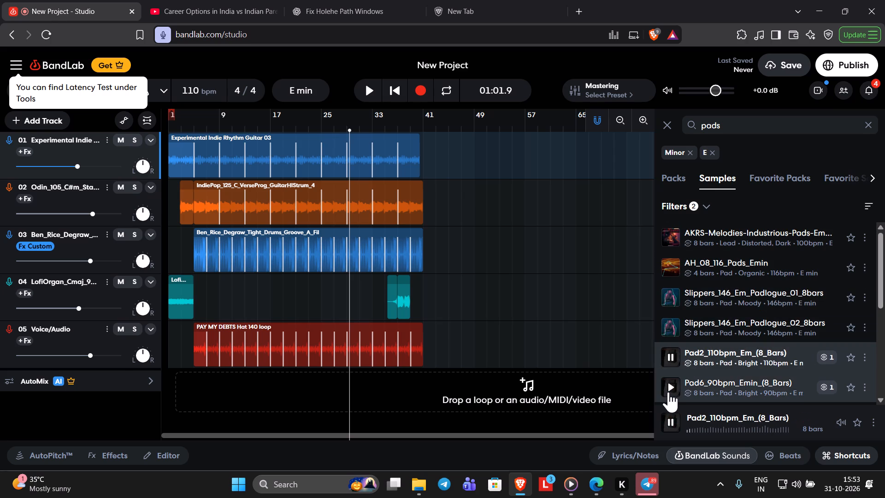
left_click(668, 392)
scroll(668, 392, "down", 1)
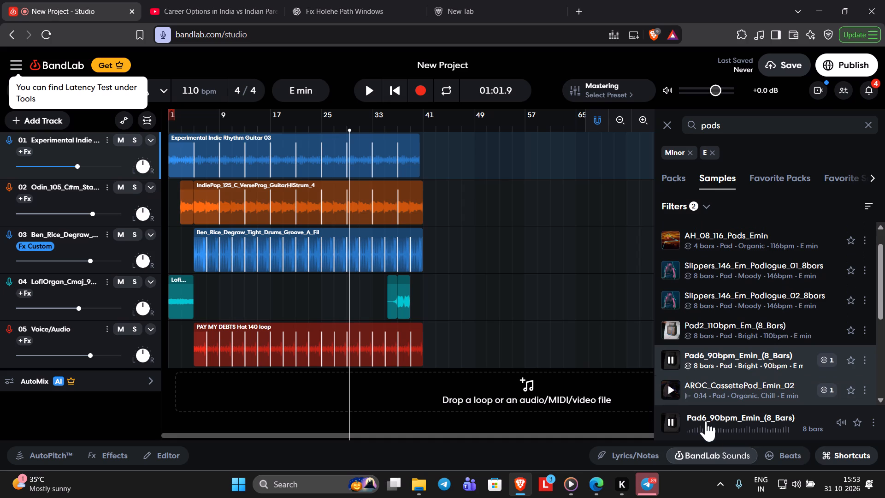
left_click(716, 436)
left_click(716, 436)
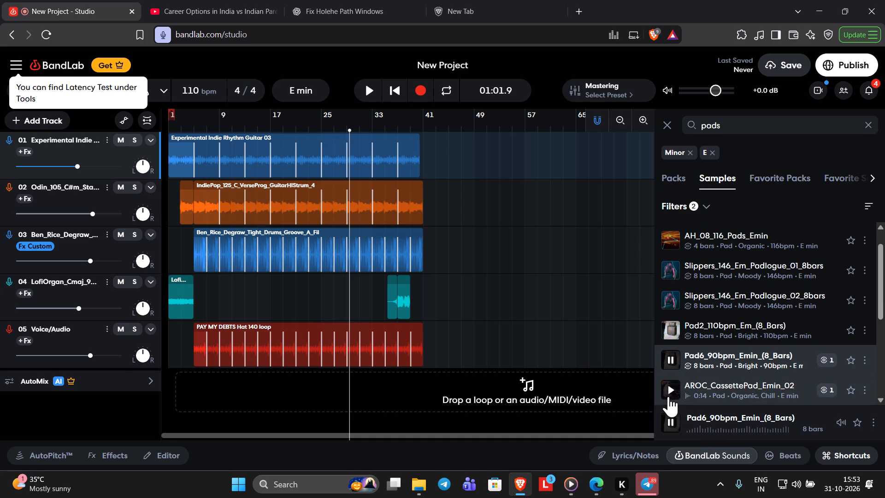
left_click(668, 397)
scroll(691, 368, "down", 3)
left_click(675, 363)
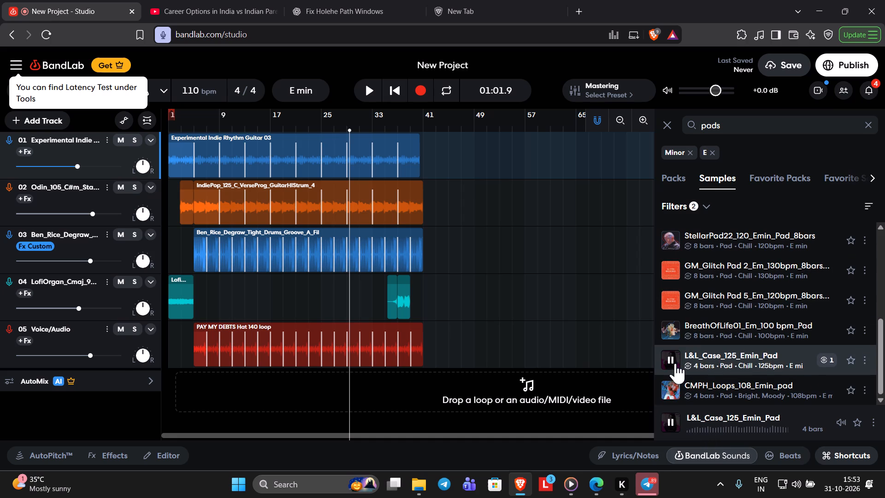
Shorten the sample search to "pad" and try to choose the Bass instrument suggestion.
left_click(764, 125)
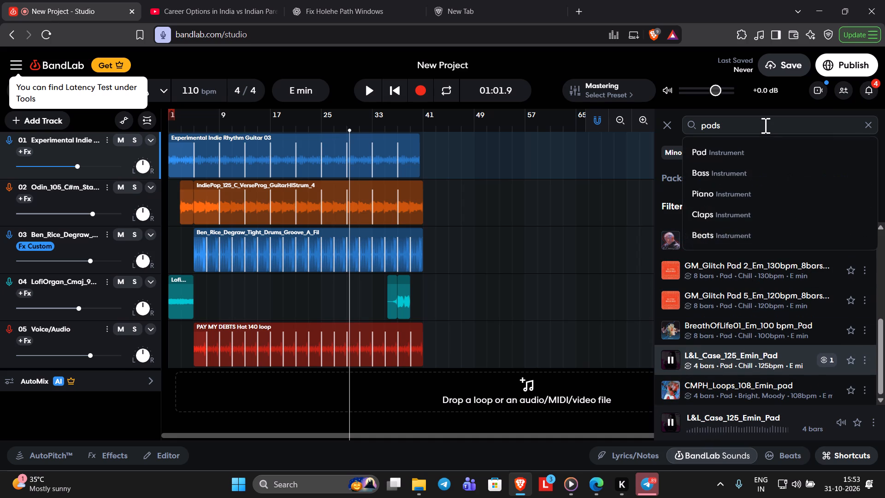
key("BackSpace")
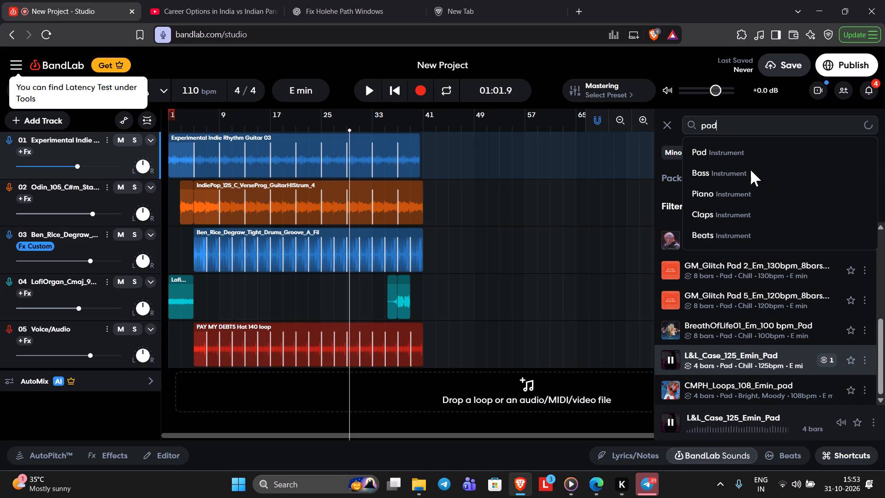
left_click(750, 169)
left_click(726, 175)
double_click(726, 175)
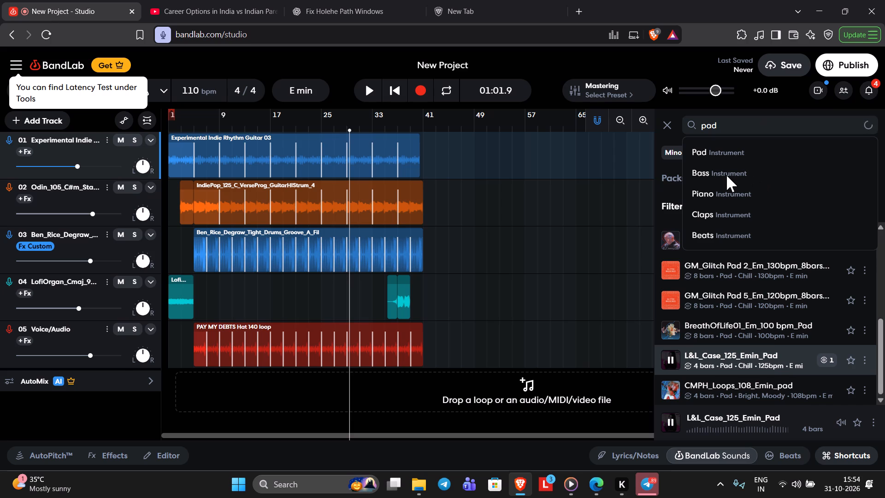
double_click(712, 174)
Move the playhead to about bar 25 and play the song from there.
left_click(324, 123)
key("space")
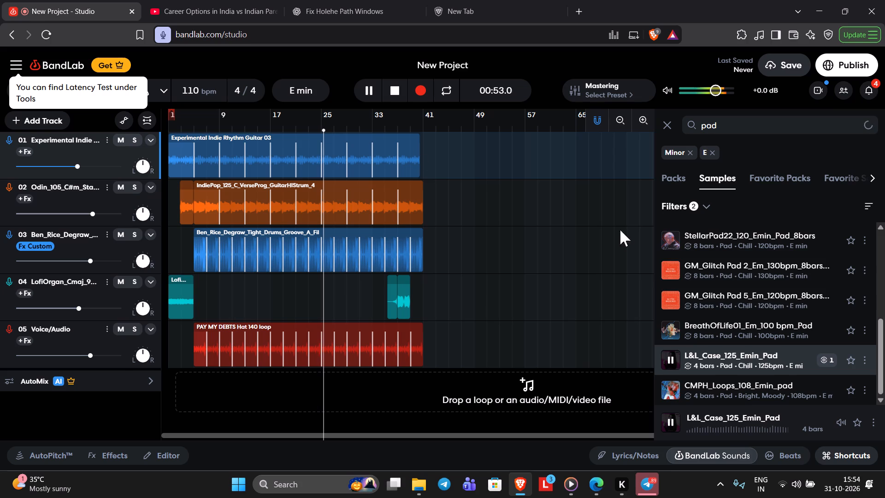
Check the computer's Wi-Fi connection and the list of available networks.
left_click(790, 490)
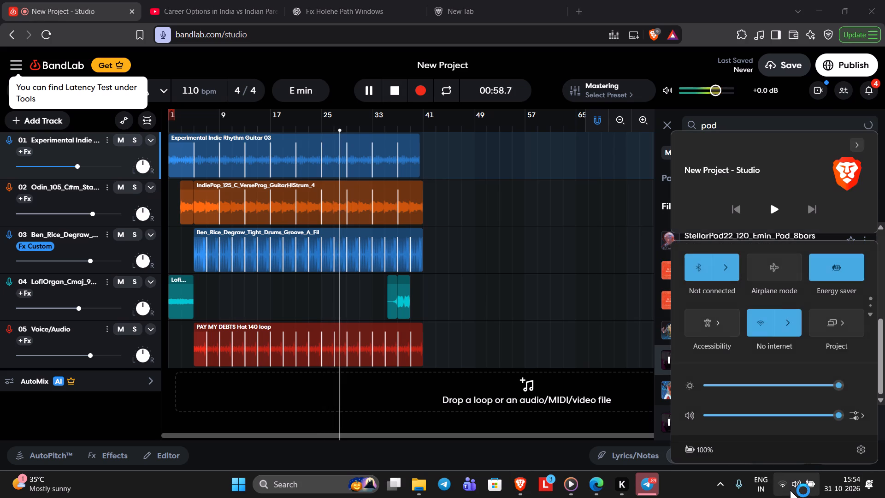
left_click(789, 320)
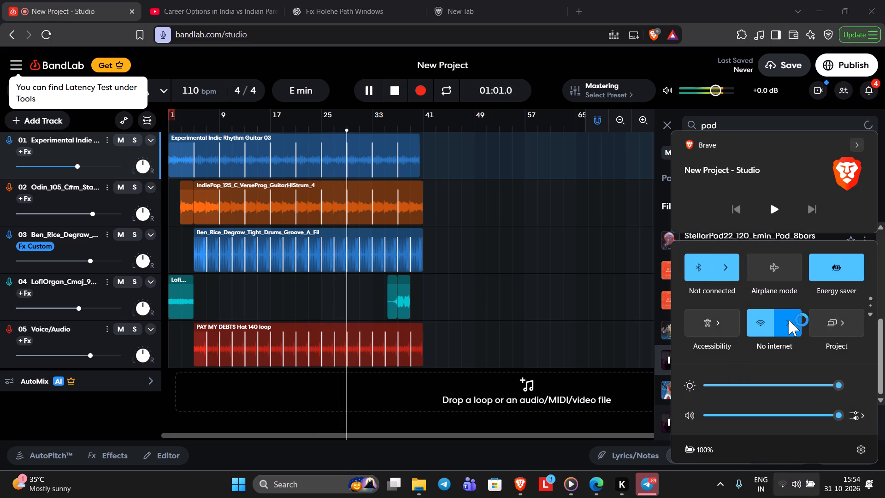
left_click(790, 327)
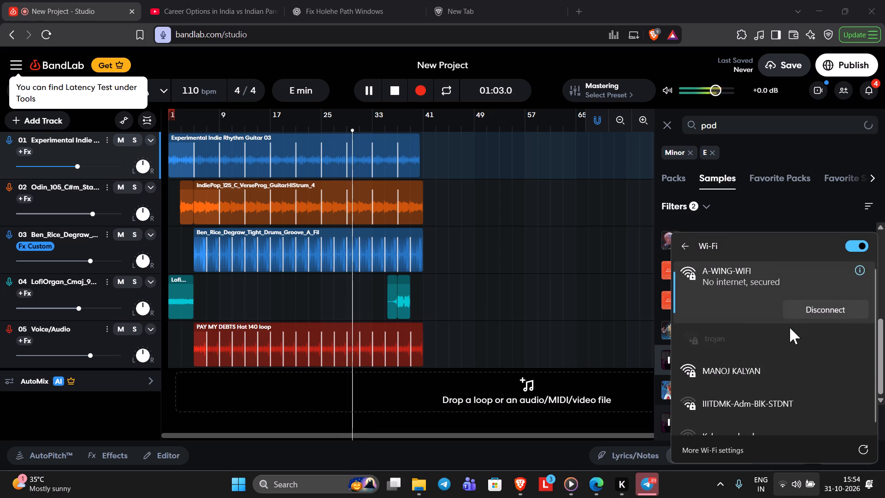
left_click(749, 263)
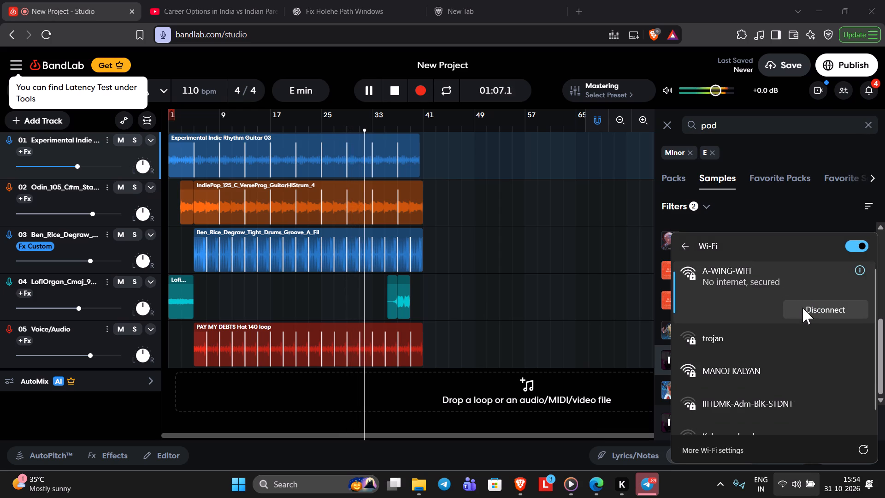
Switch to Microsoft Edge and search the web for "dcd" to test the internet connection.
left_click(596, 486)
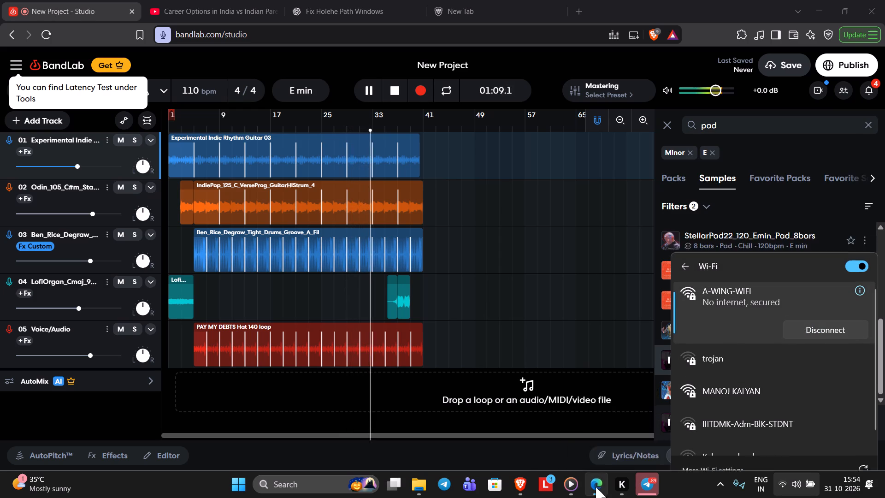
left_click(433, 33)
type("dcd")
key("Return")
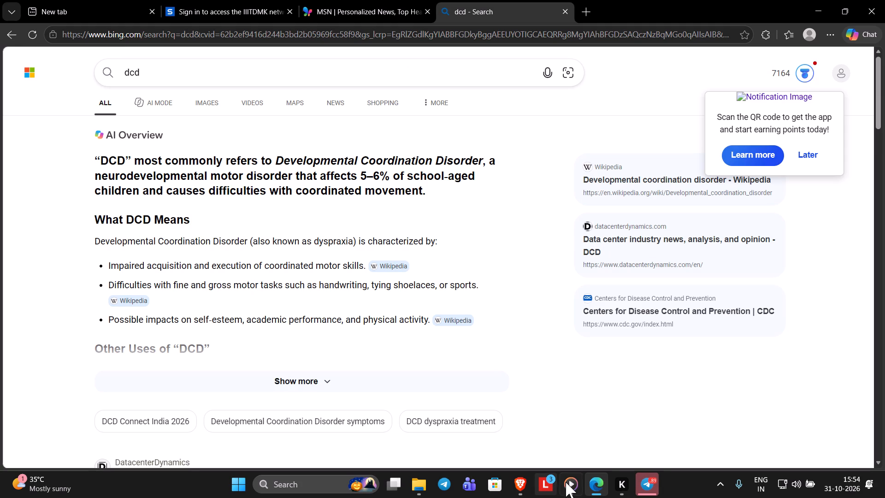
Return to BandLab in Brave, stop song playback, and audition the CMPH_Loops_108, L&L_Case_125, BreathOfLife01 and GM_Glitch Pad 5 samples.
left_click(518, 483)
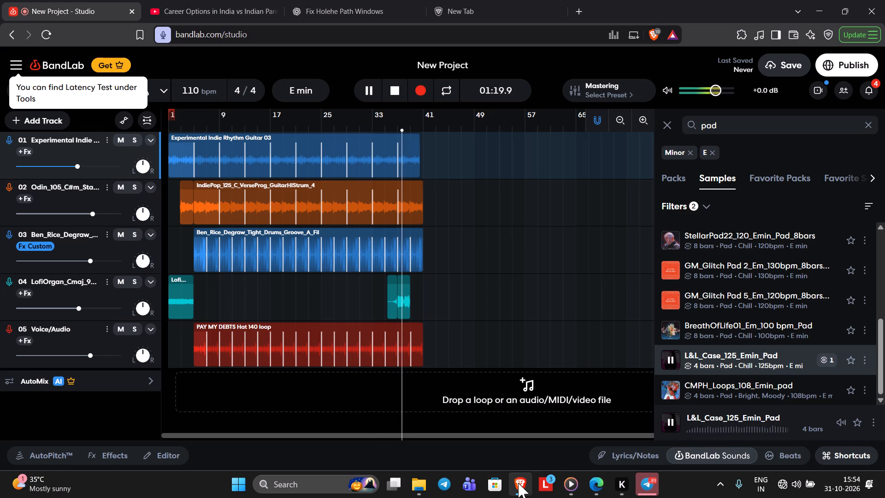
left_click(678, 384)
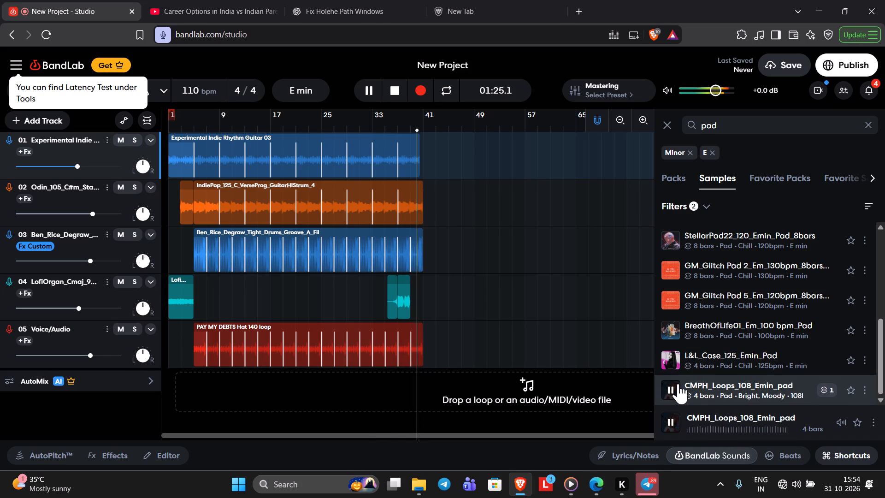
left_click(673, 354)
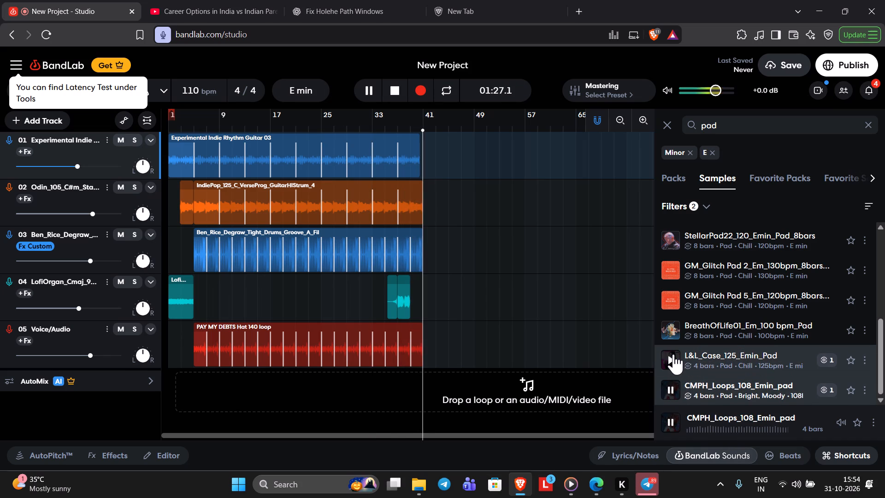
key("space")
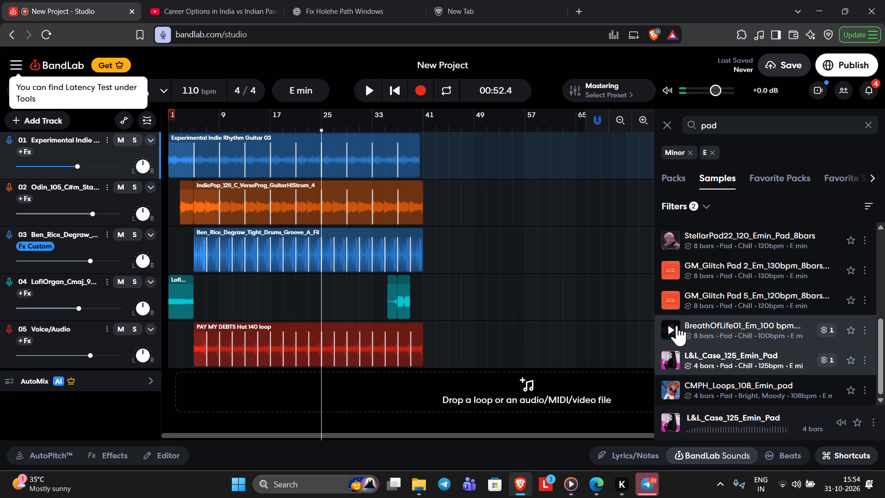
left_click(677, 326)
left_click(674, 305)
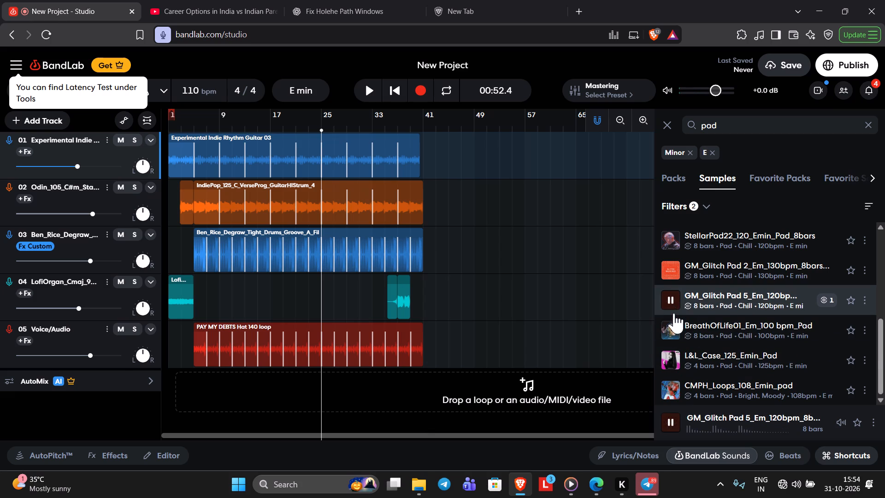
left_click(673, 324)
Check the internet connection by searching the web for "gngh" in the blank browser tab and reloading the page.
left_click(482, 0)
type("gngh")
key("Return")
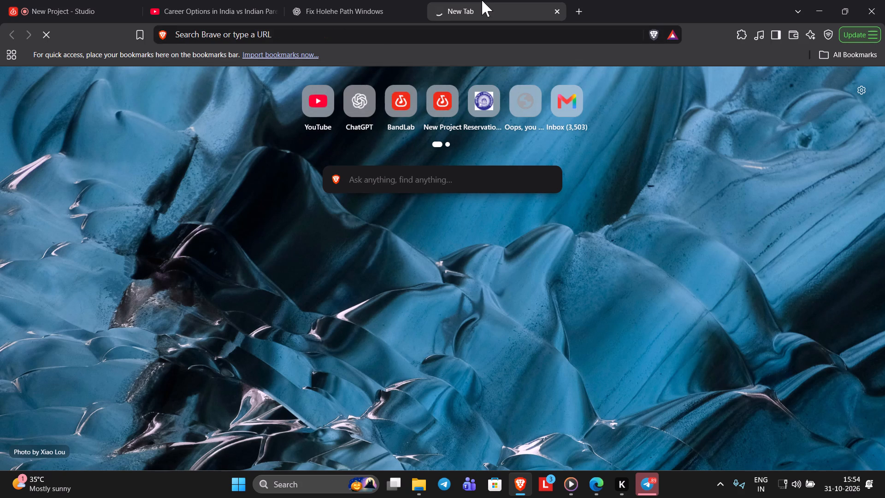
left_click(284, 275)
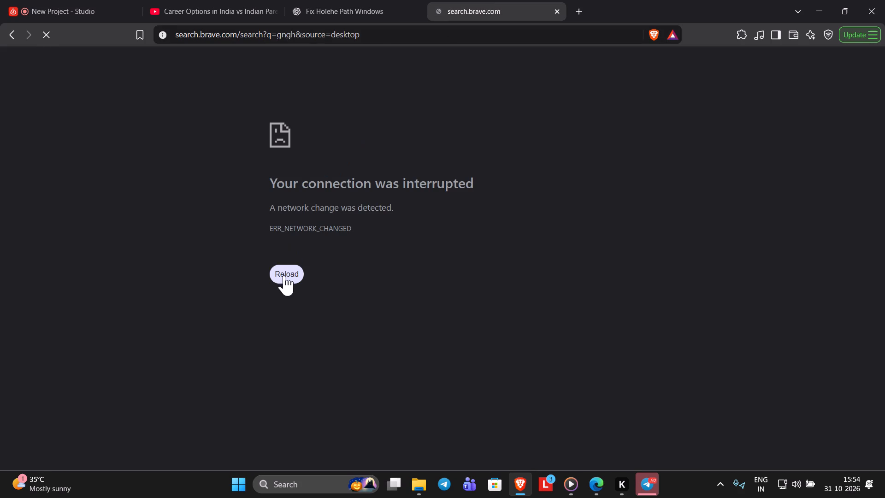
Look at the YouTube video tab, return to the BandLab studio, and close the YouTube tab.
left_click(235, 0)
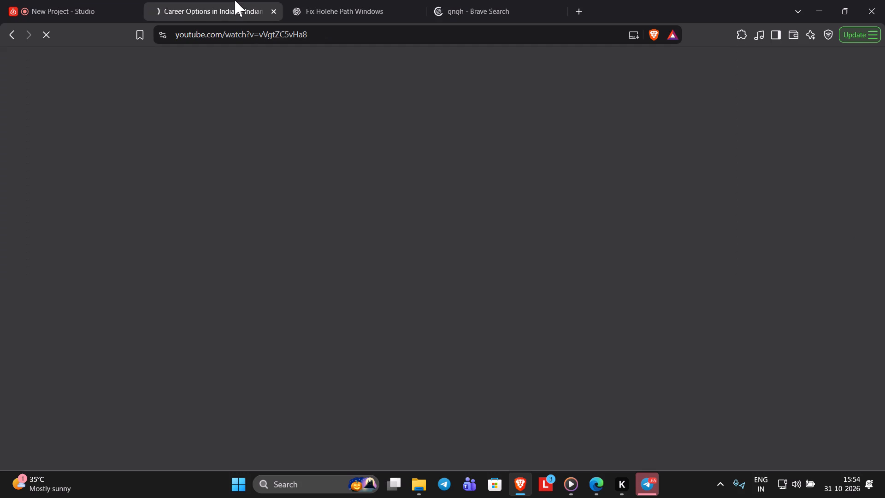
left_click(63, 0)
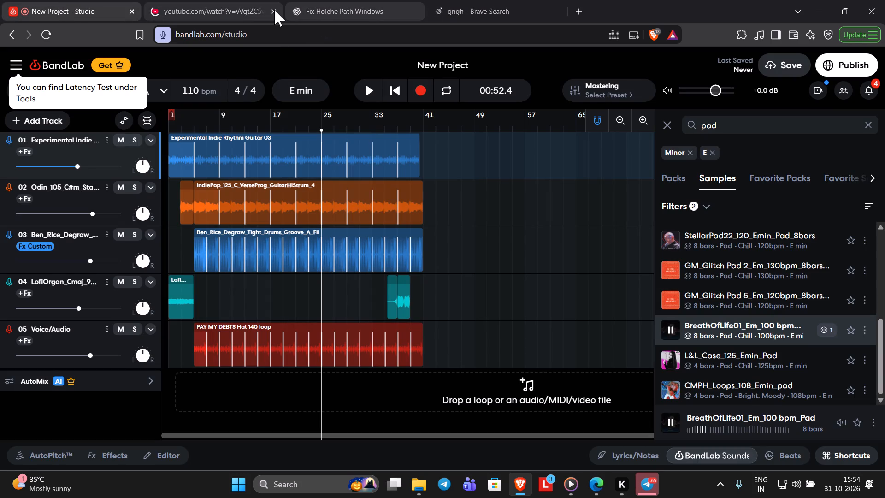
left_click(273, 10)
Audition the L&L_Case_125, CMPH_Loops_108, BreathOfLife01 and GM_Glitch Pad 2 pad samples once more.
left_click(678, 360)
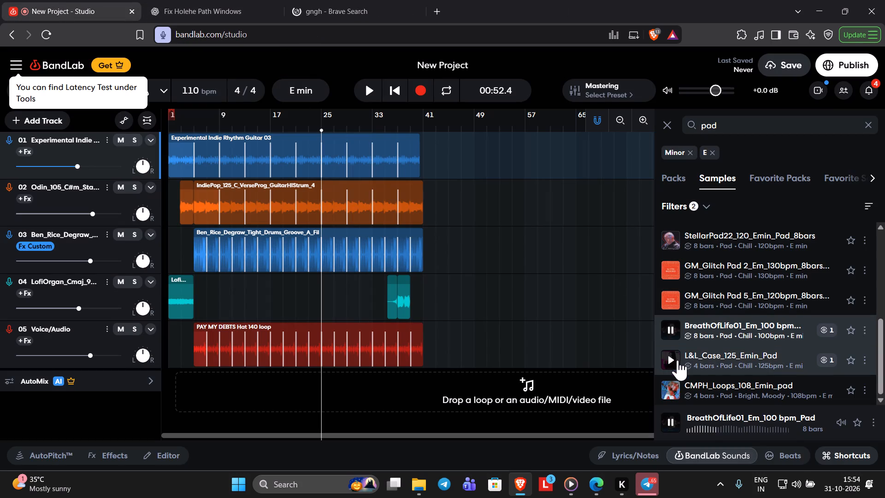
scroll(678, 360, "down", 1)
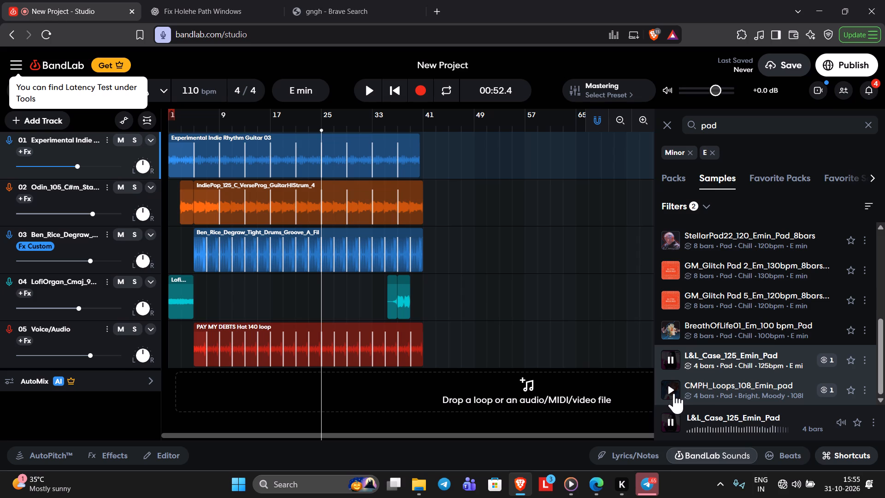
left_click(674, 393)
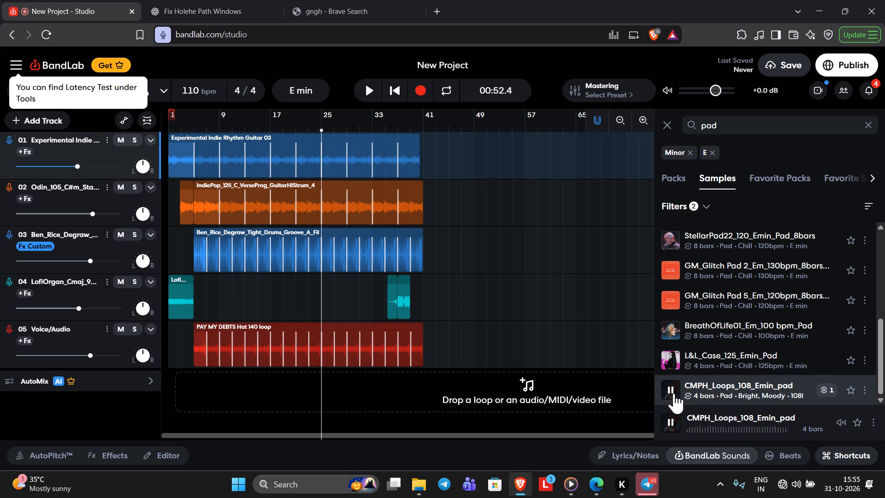
left_click(671, 332)
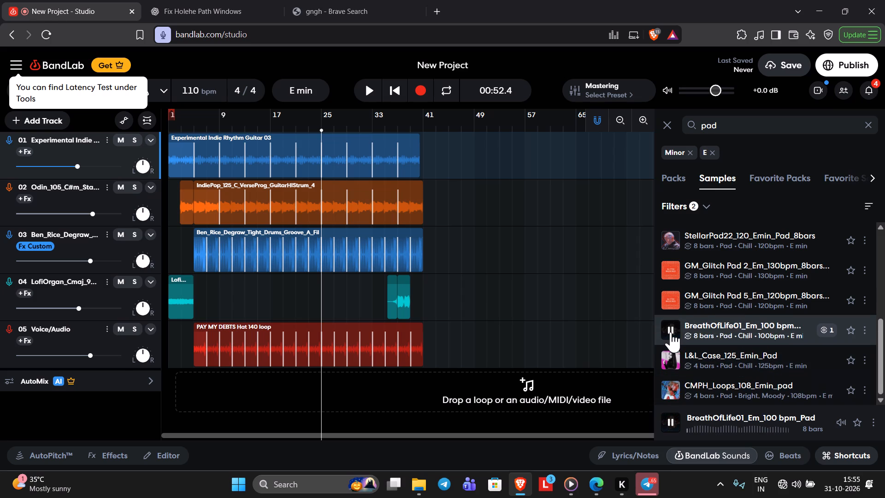
left_click(676, 280)
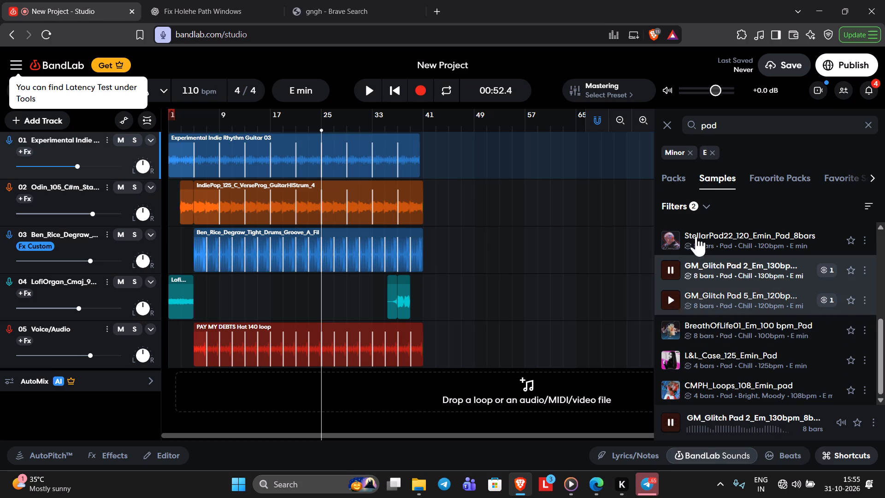
Search the samples for "bass" in place of pad.
left_click(726, 131)
left_click(719, 125)
left_click_drag(719, 125, 701, 127)
type("bass")
key("Return")
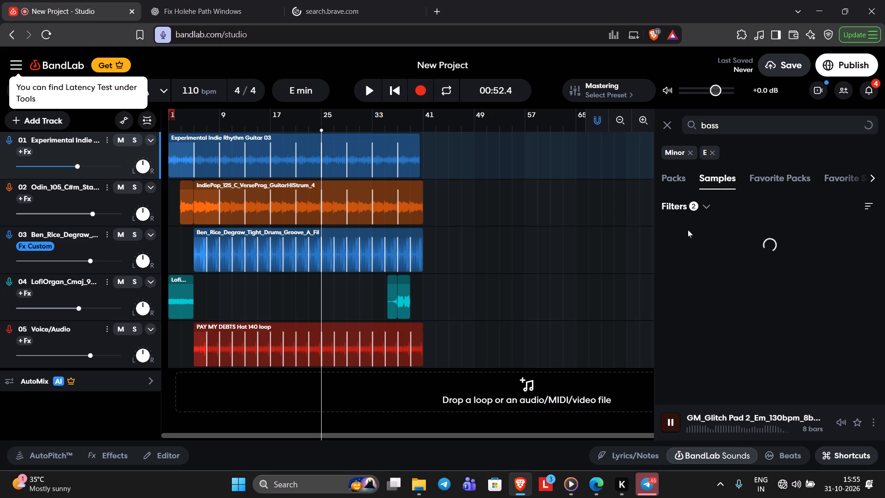
Move the playhead back to about bar 12, listen to the song briefly from there, and stop playback.
left_click(296, 128)
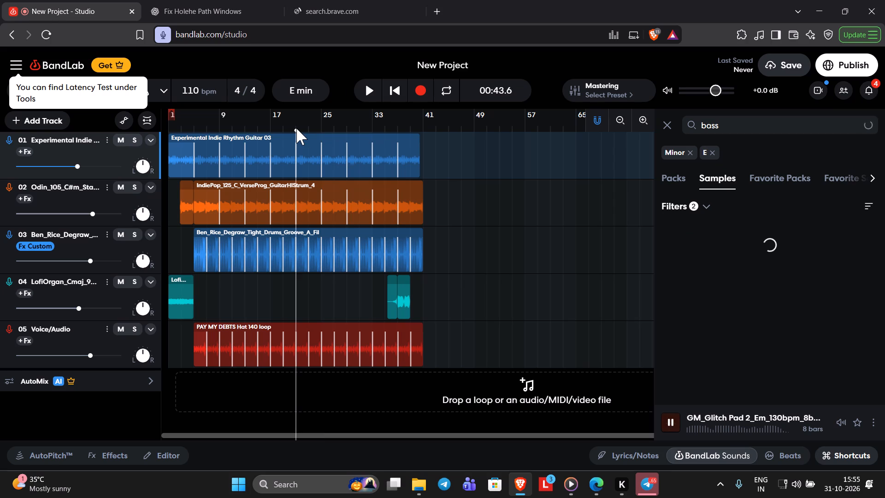
left_click_drag(296, 128, 240, 134)
key("space")
key("space")
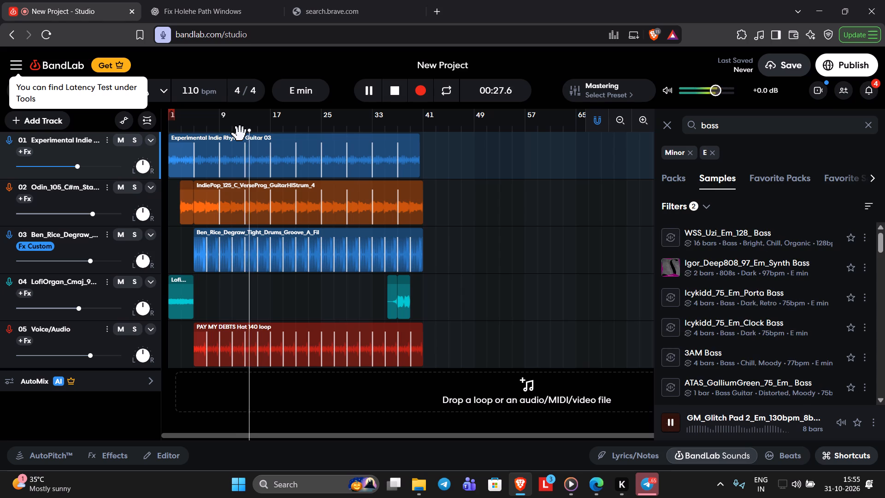
key("space")
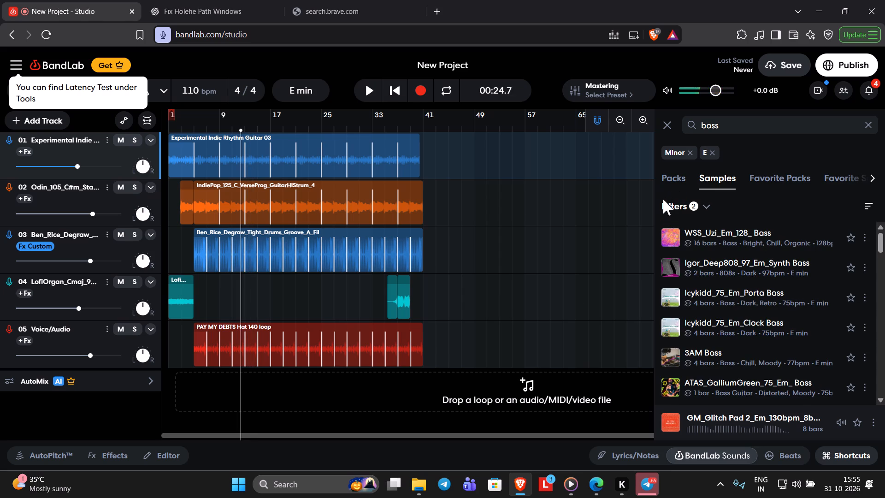
Audition WSS_Uzi_Em_128_ Bass and Igor_Deep808_97_Em_Synth Bass, and add the Igor_Deep808 loop on a new track at about bar 11.
left_click(676, 226)
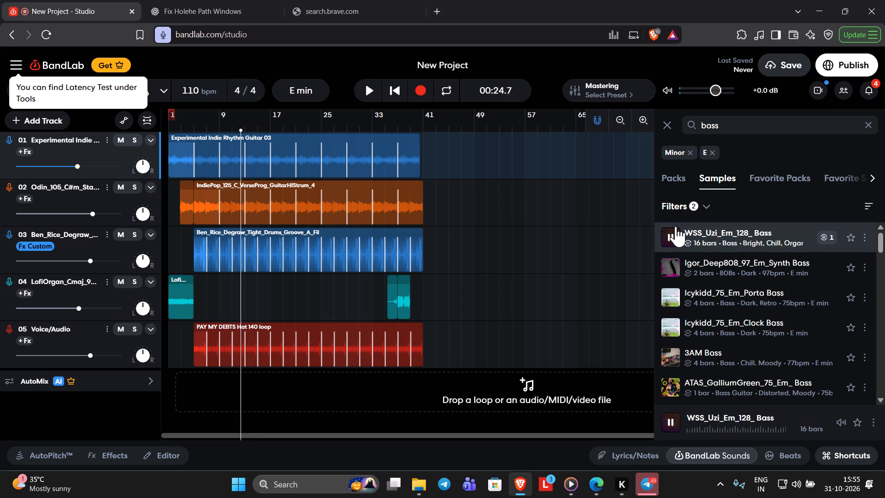
left_click(674, 268)
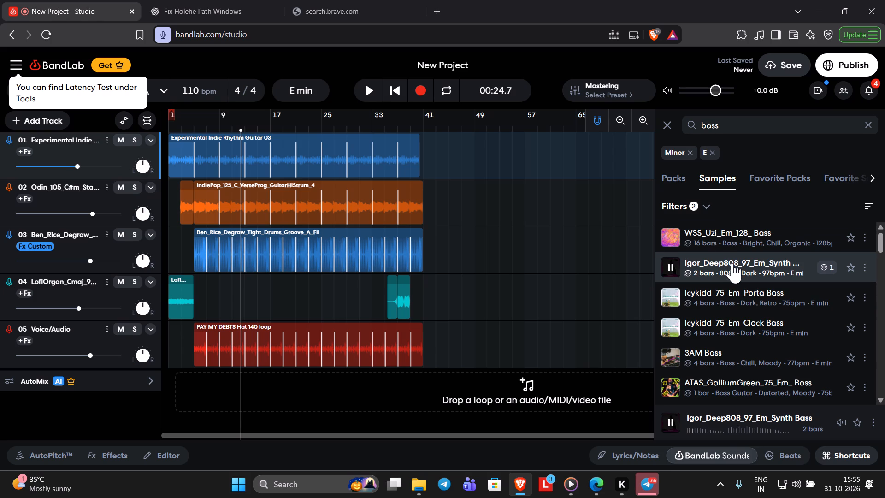
left_click_drag(732, 263, 242, 384)
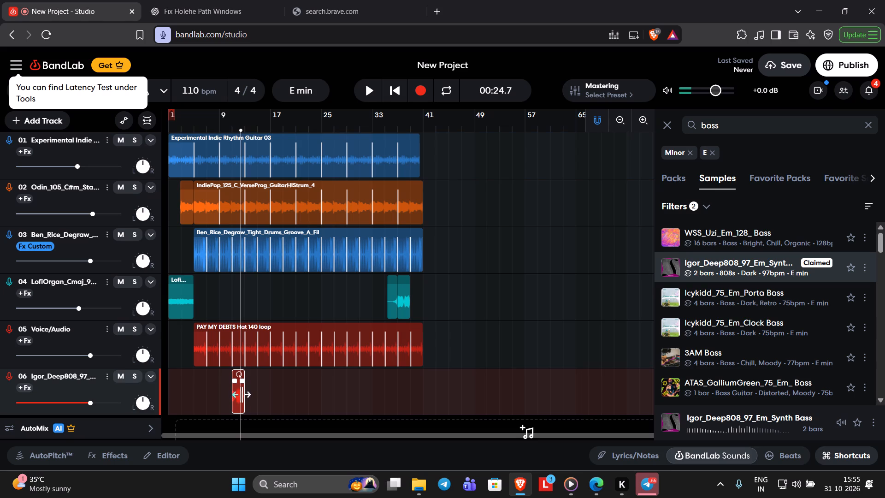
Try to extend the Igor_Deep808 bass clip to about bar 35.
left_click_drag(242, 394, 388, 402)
Collapse the Voice/Audio track holding the PAY MY DEBTS hat loop.
scroll(302, 368, "down", 2)
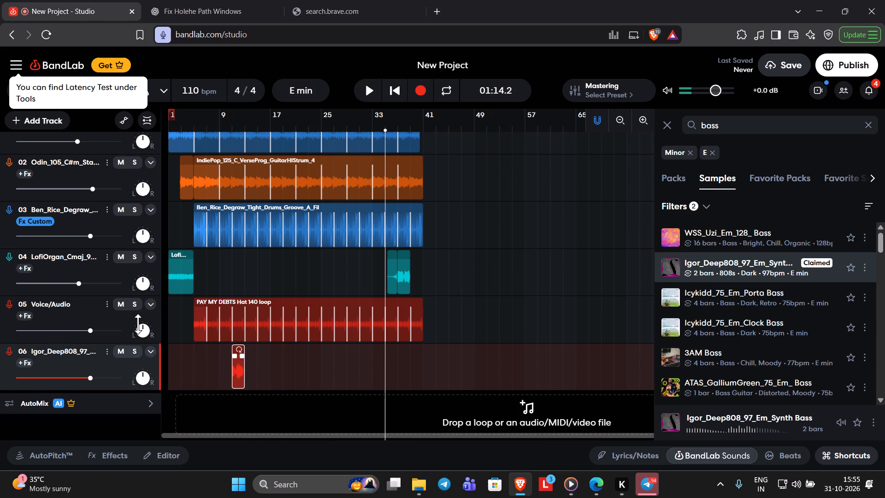
left_click(146, 301)
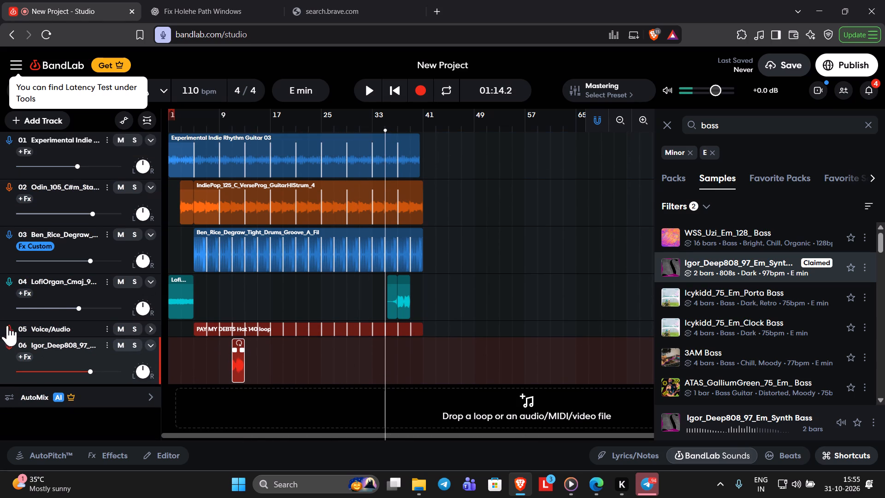
Open the Voice/Audio track's input settings, toggle Monitoring, and close the settings.
left_click(9, 327)
left_click(132, 341)
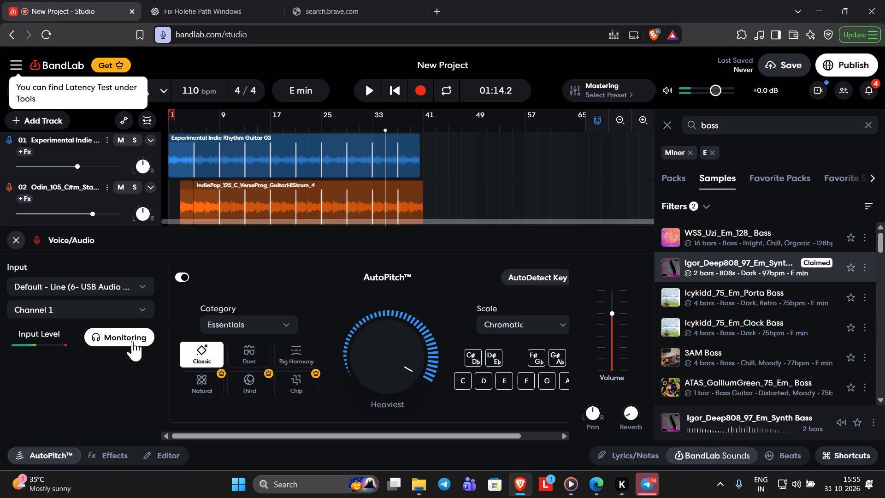
left_click(11, 236)
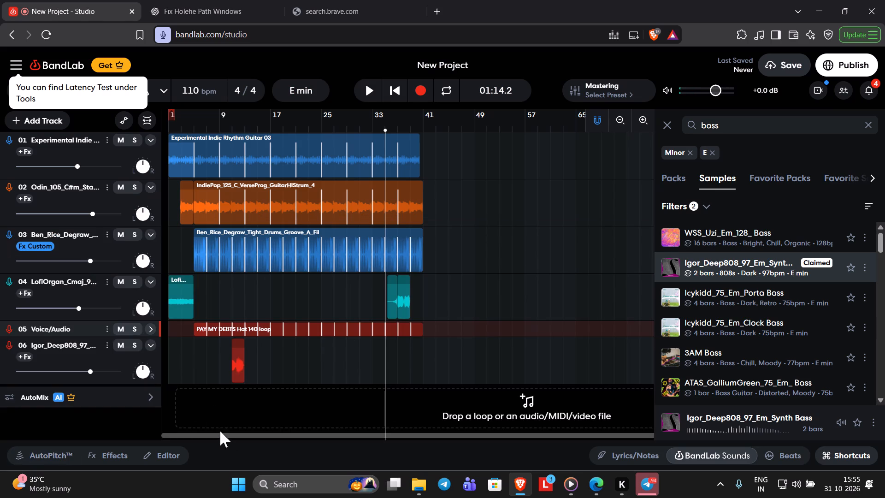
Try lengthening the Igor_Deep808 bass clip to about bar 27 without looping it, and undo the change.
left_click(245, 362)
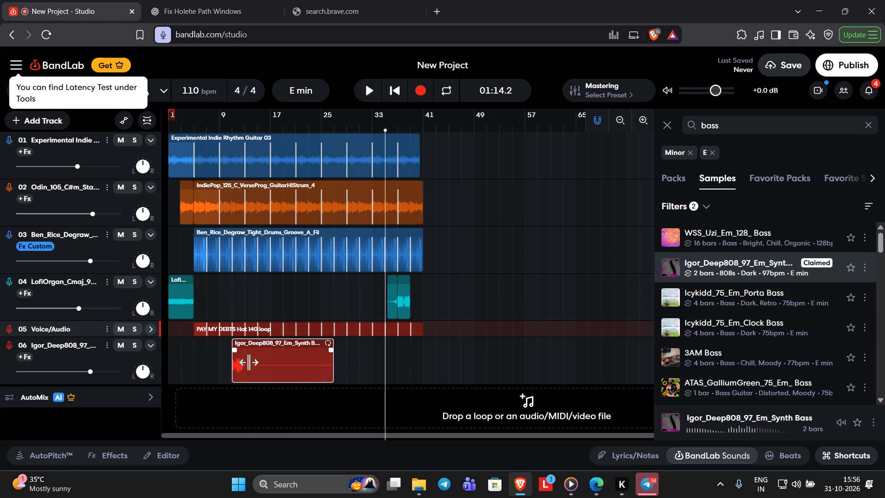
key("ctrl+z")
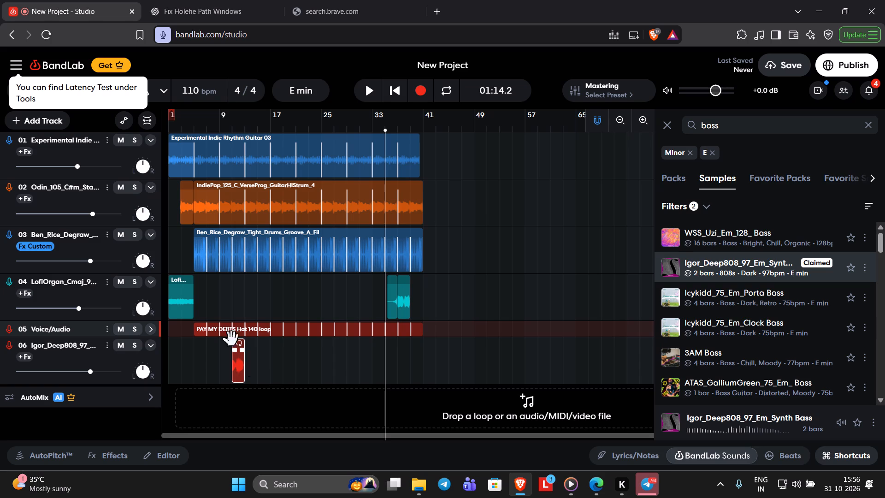
Loop the Igor_Deep808 bass clip from about bar 11 out to about bar 29.
left_click(242, 343)
left_click_drag(242, 343, 348, 350)
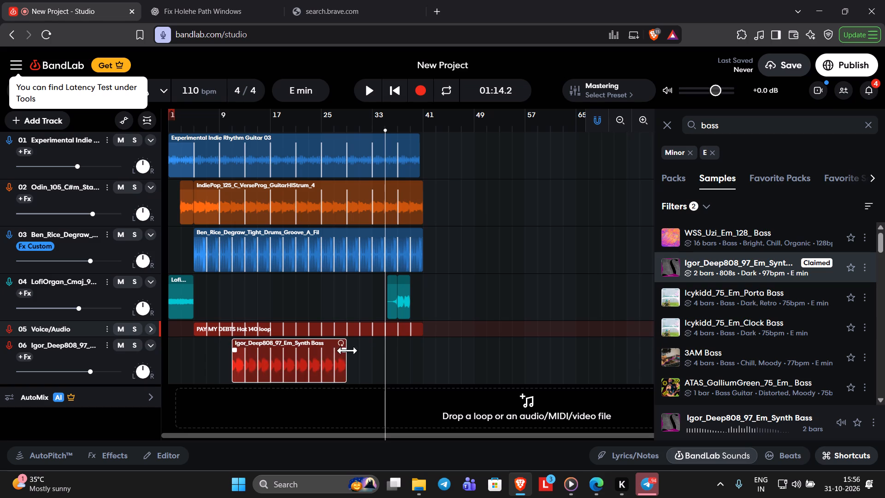
Extend the looped Igor_Deep808 bass clip by 10 bars and move it to span about bars 5 to 33.
left_click_drag(348, 350, 406, 345)
left_click_drag(261, 356, 256, 357)
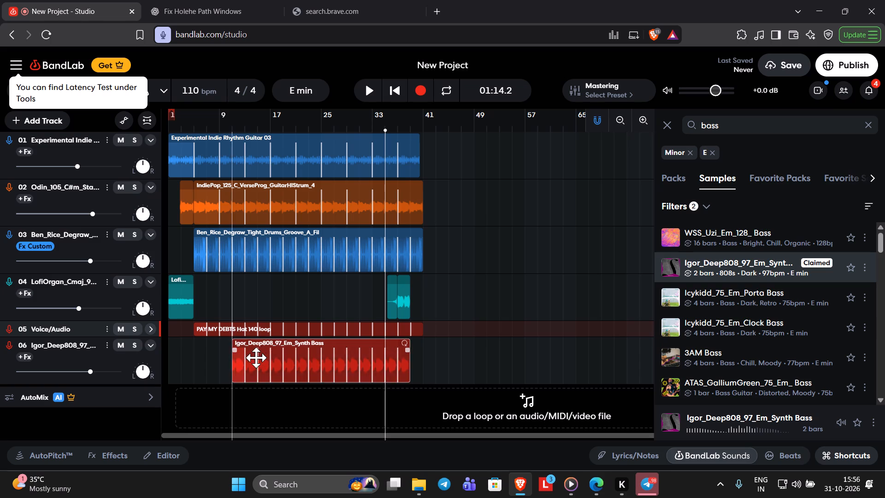
left_click_drag(256, 357, 222, 357)
Play the arrangement from about bar 5 to hear the repositioned bass, and stop playback.
key("space")
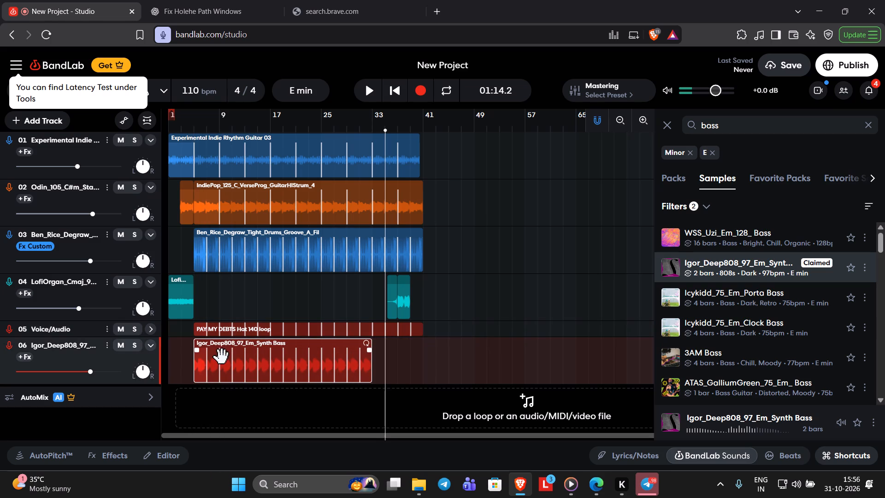
left_click(192, 127)
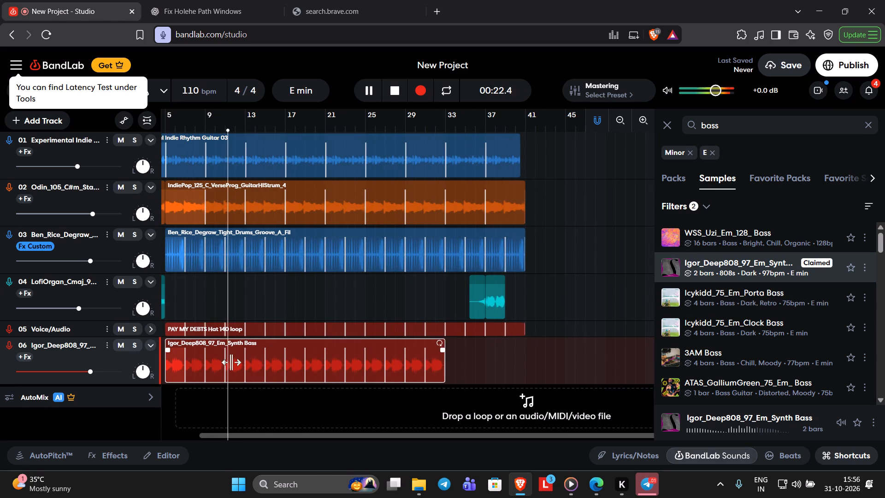
key("space")
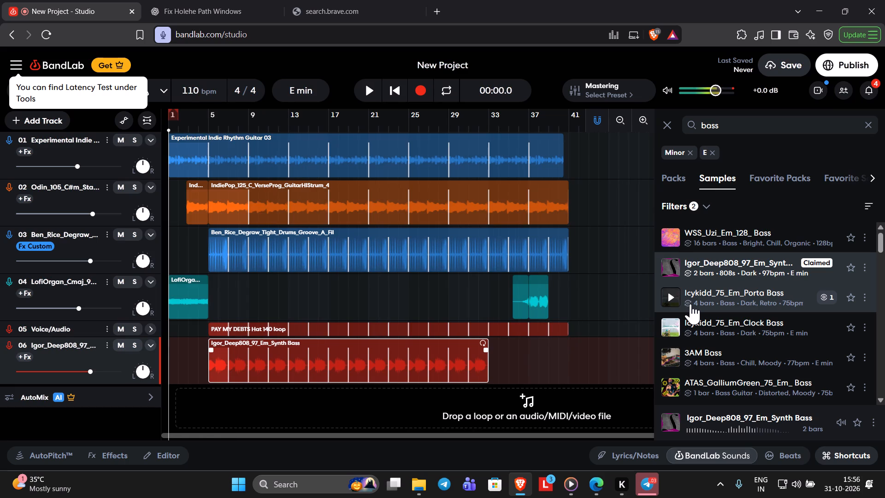
Audition other E minor bass samples, including Icykidd Porta Bass, 3AM Bass, ATAS_GalliumGreen, Weekend Bass 02 and Wonder Bass 01.
left_click(672, 297)
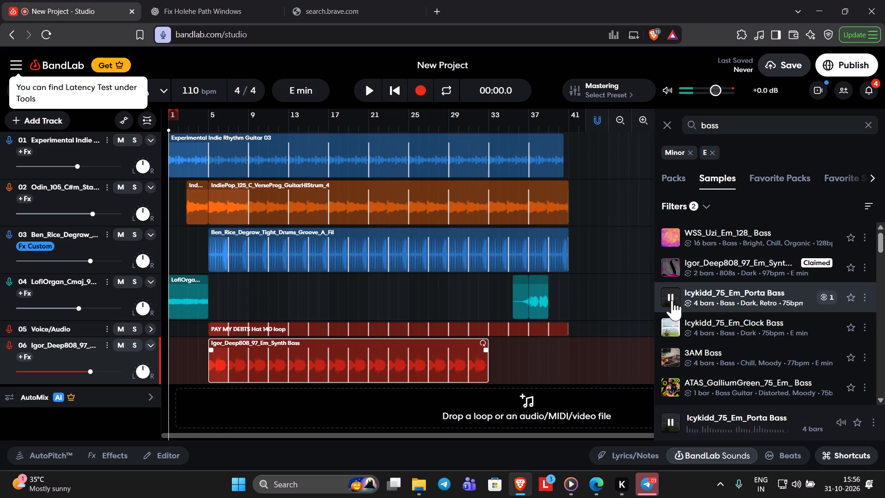
left_click(670, 328)
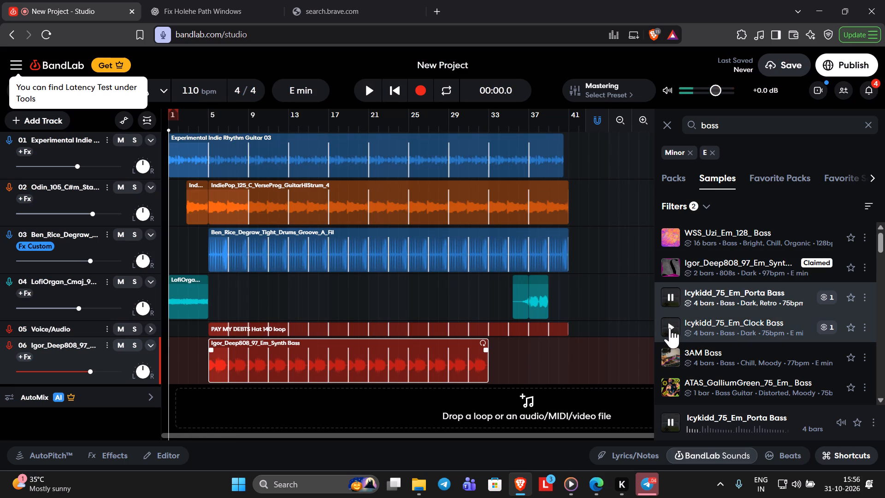
left_click(670, 348)
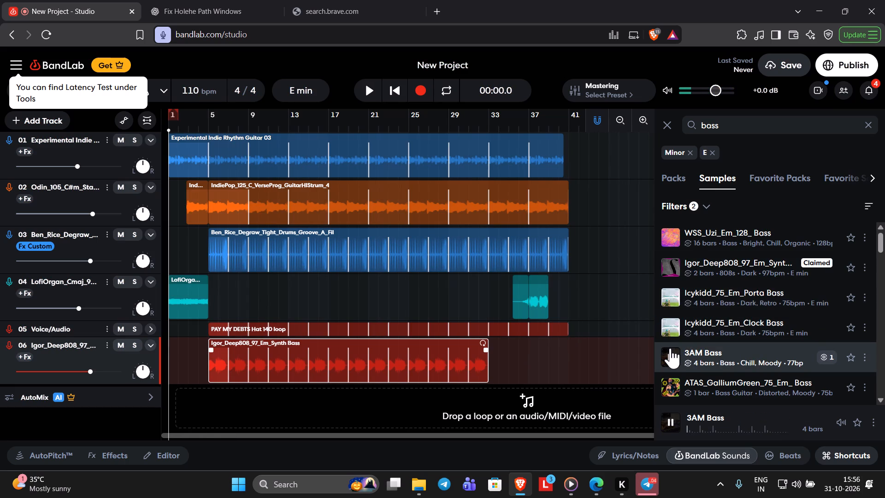
scroll(670, 348, "down", 1)
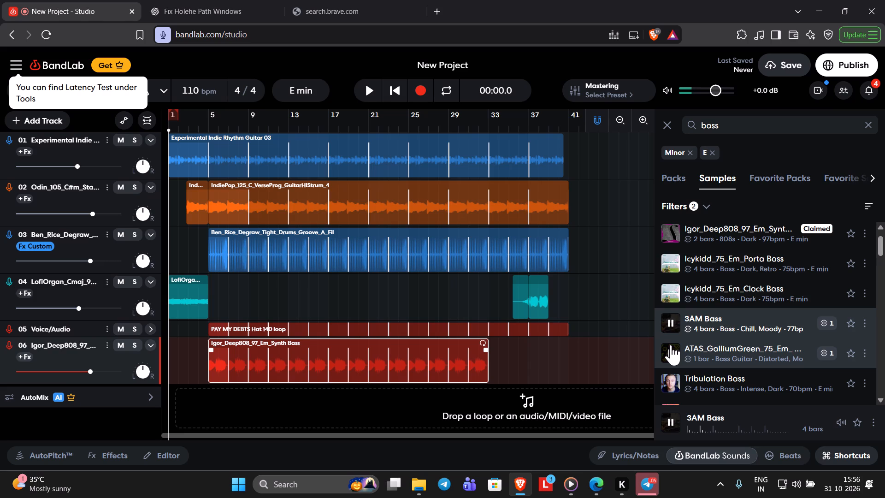
left_click(671, 345)
scroll(664, 368, "down", 3)
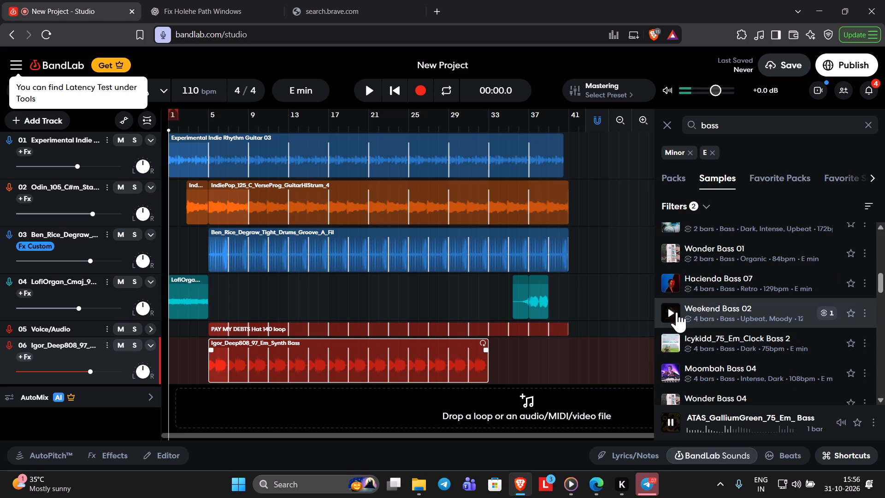
left_click(677, 312)
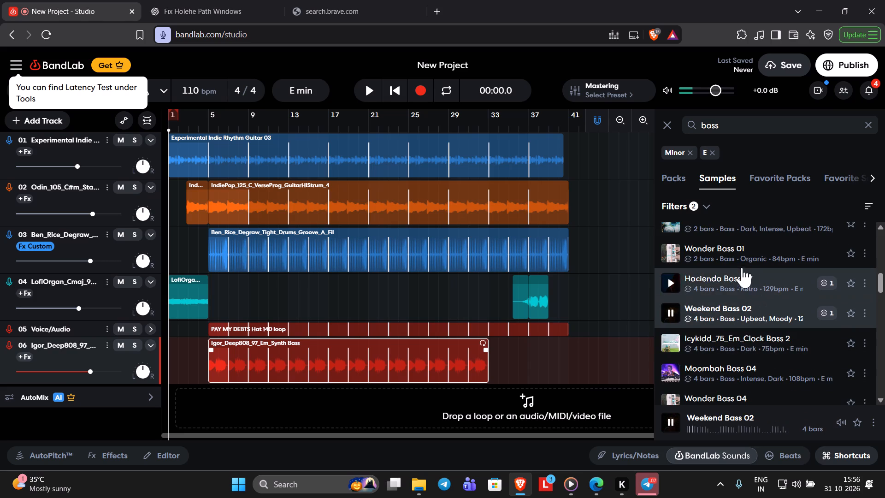
left_click(670, 246)
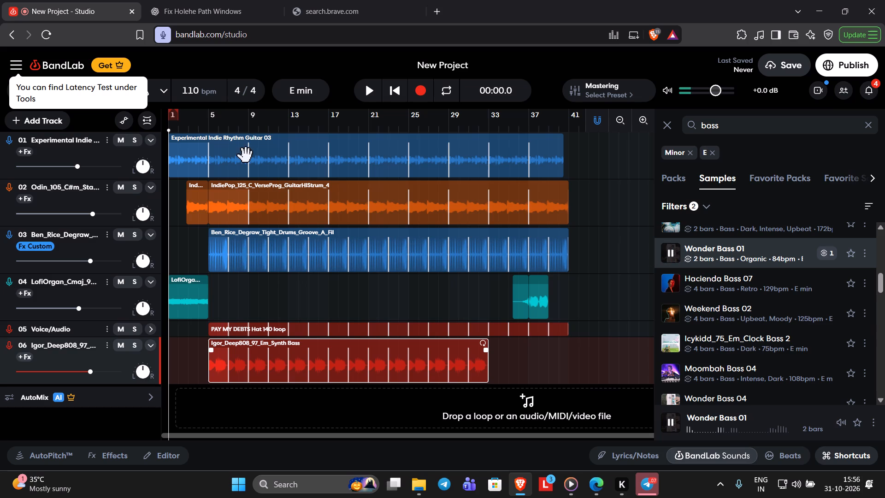
Start playback of the arrangement from bar 5.
left_click(208, 127)
key("space")
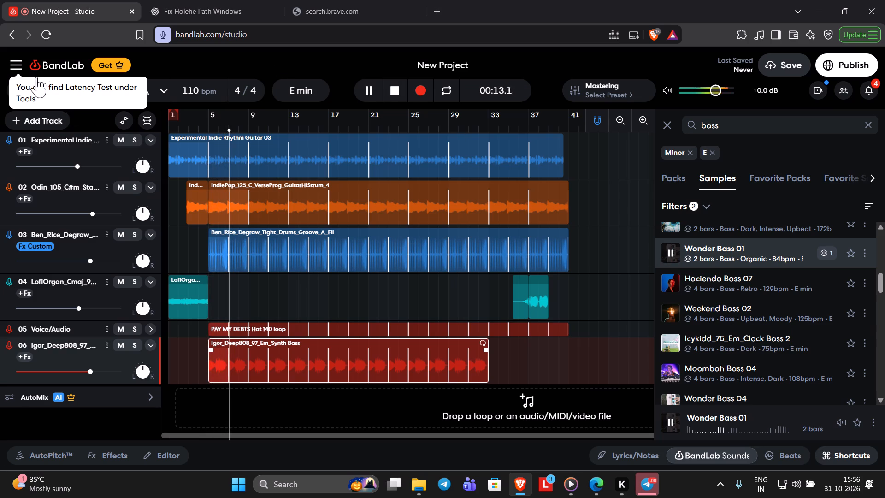
Dismiss the latency tip, open the Latency Test tool and close it without running a test.
double_click(22, 70)
left_click(15, 72)
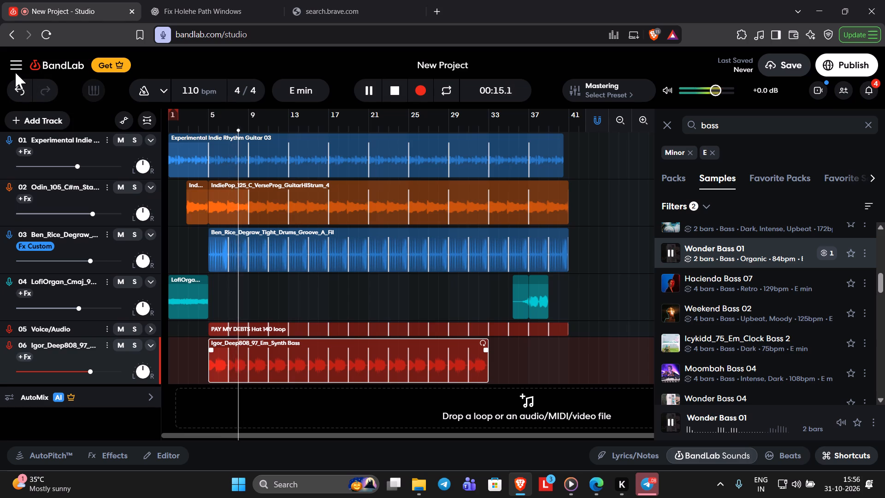
left_click(15, 63)
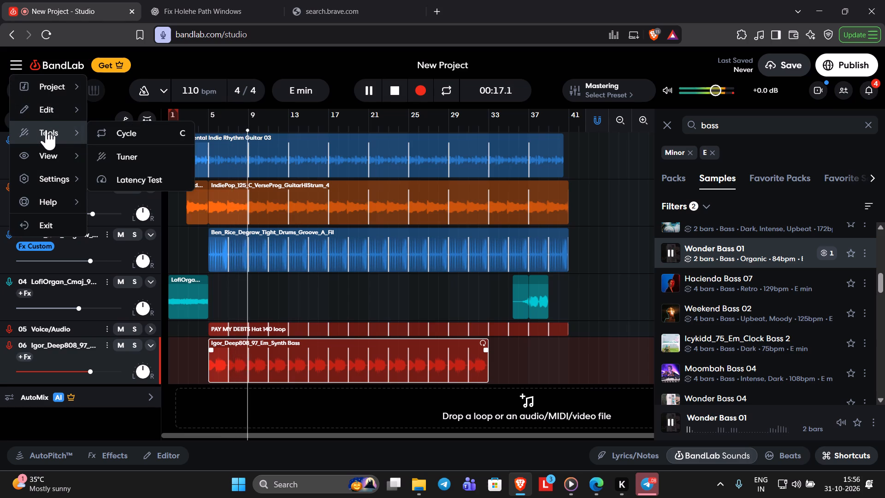
left_click(136, 172)
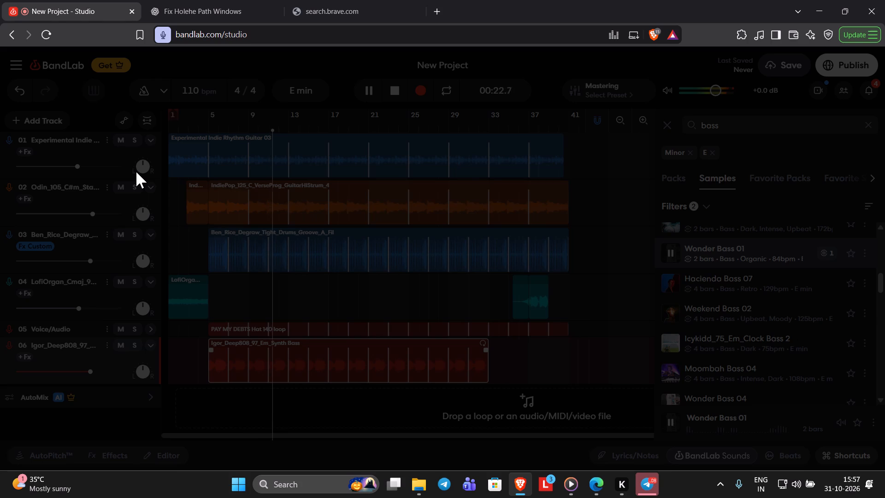
left_click(392, 192)
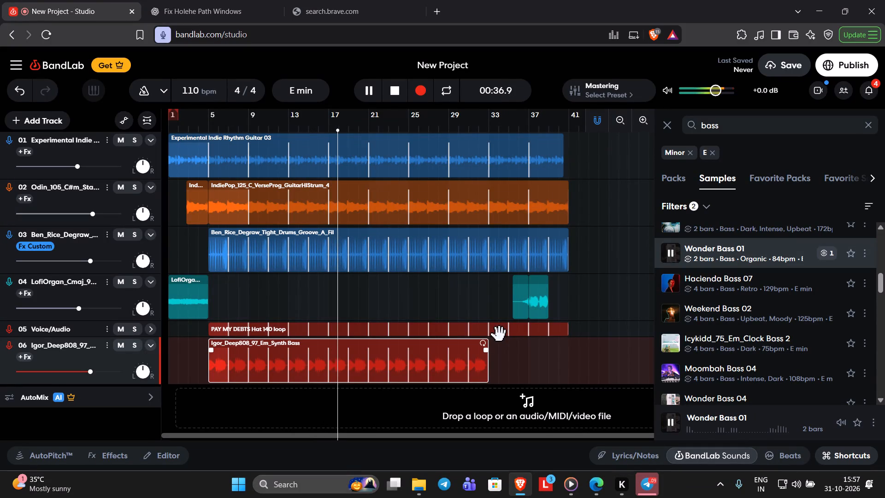
Listen to the arrangement through to about bar 31 and stop playback.
key("Return")
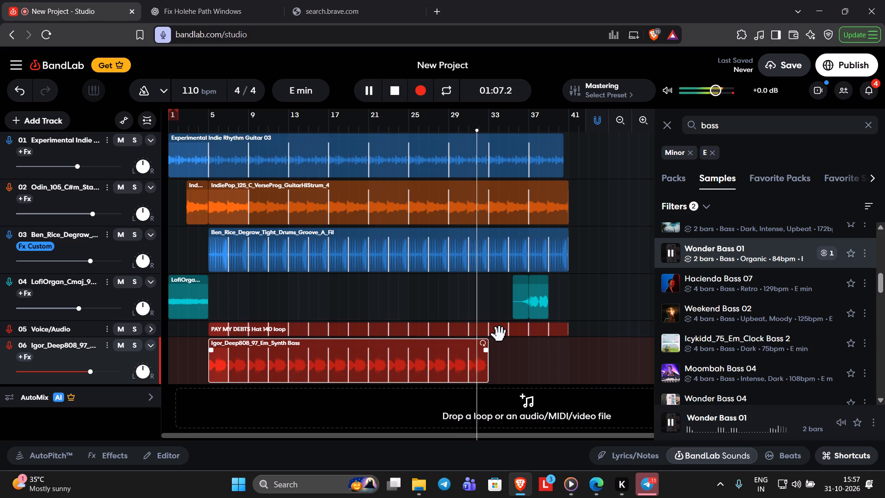
key("space")
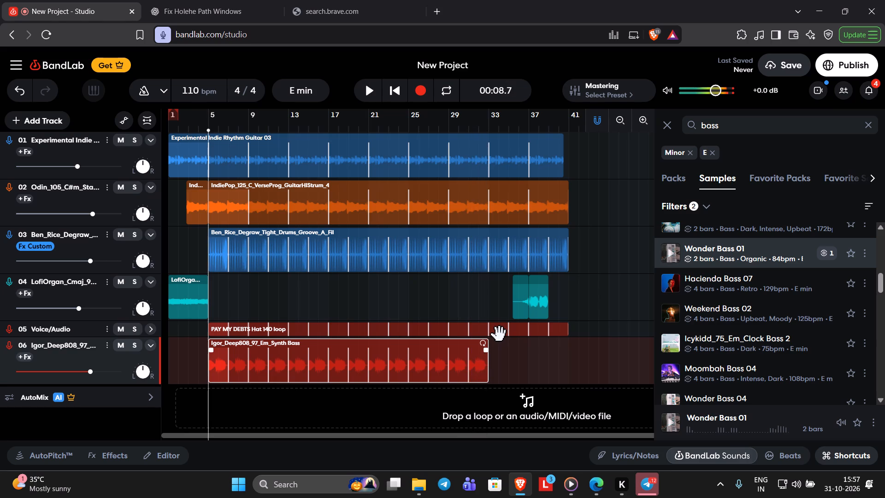